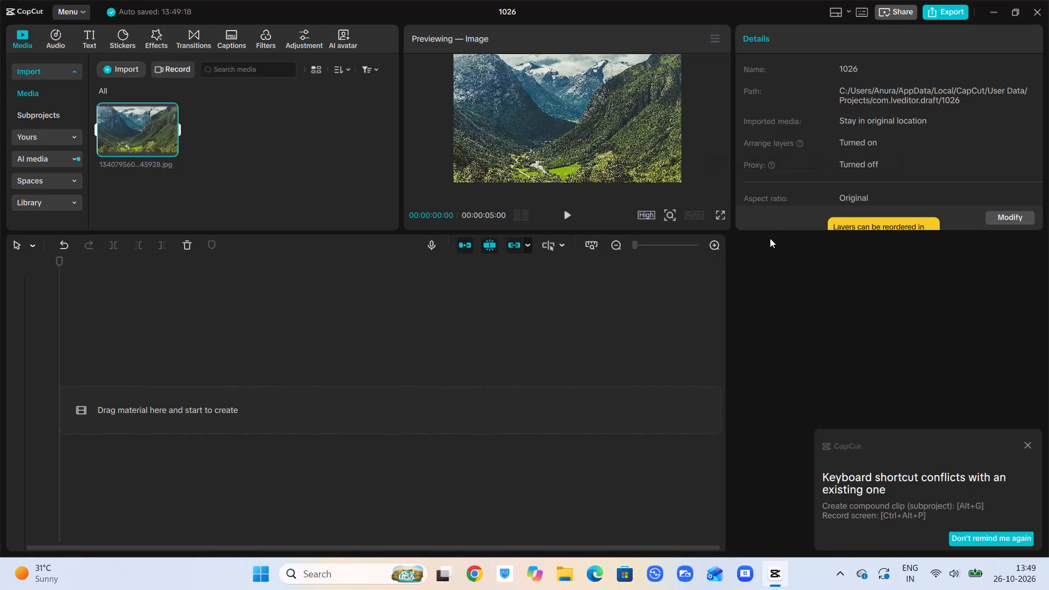
Adjust the display brightness to about the middle of its range in the Windows quick settings.
{"action": "left_click", "coordinate": [835, 575]}
{"action": "left_click", "coordinate": [937, 568]}
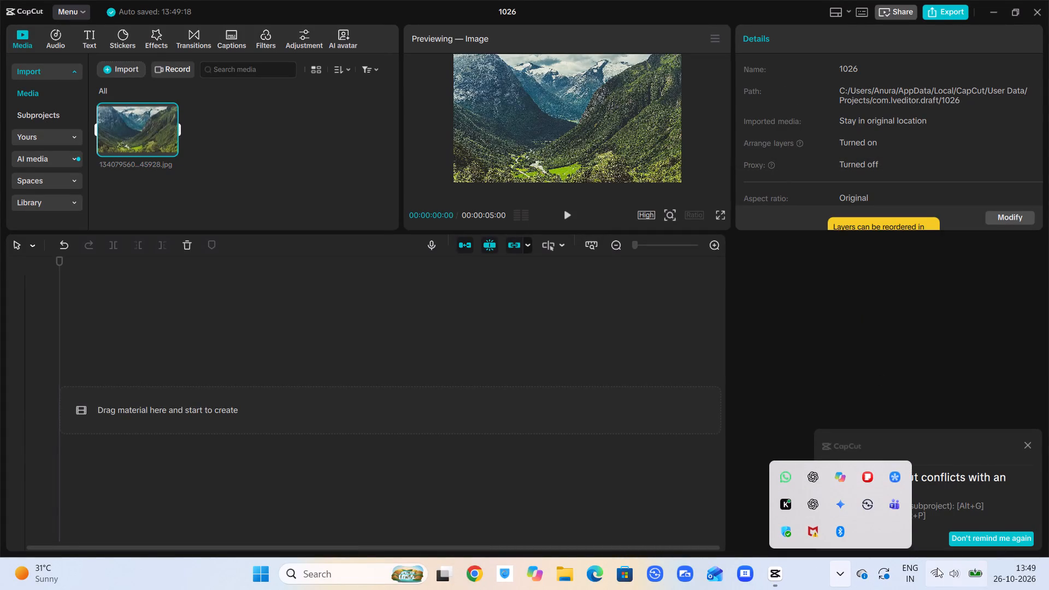
{"action": "double_click", "coordinate": [915, 459]}
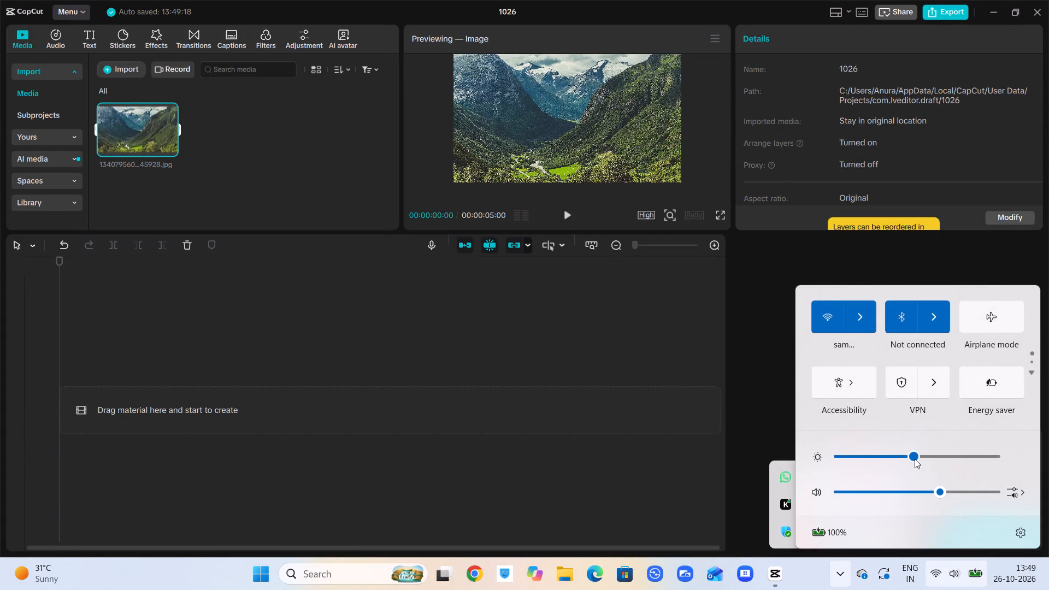
{"action": "left_click", "coordinate": [679, 395]}
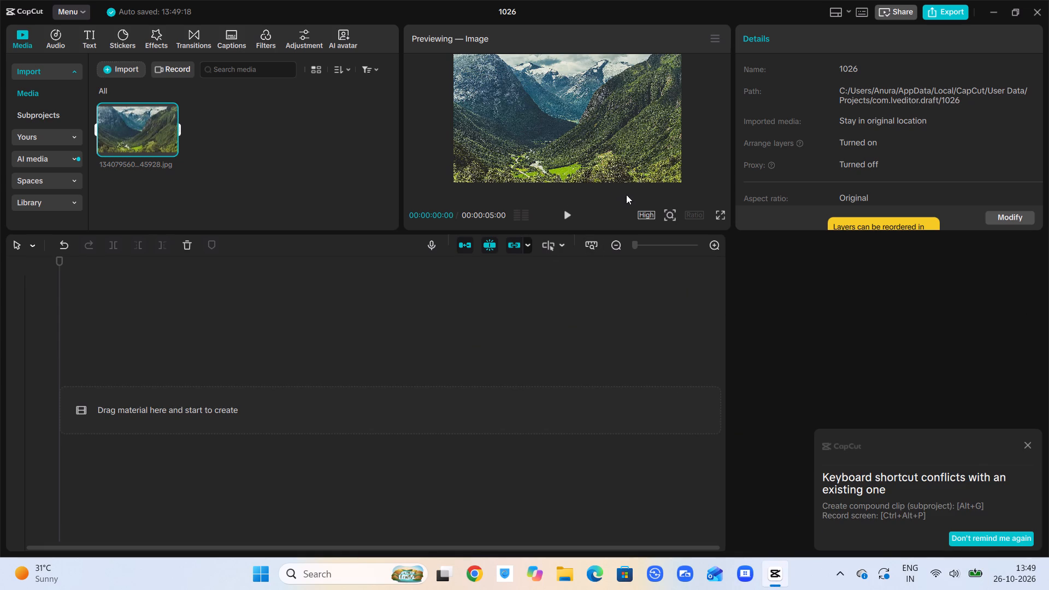
View the imported mountain valley image preview in full screen.
{"action": "left_click", "coordinate": [724, 214]}
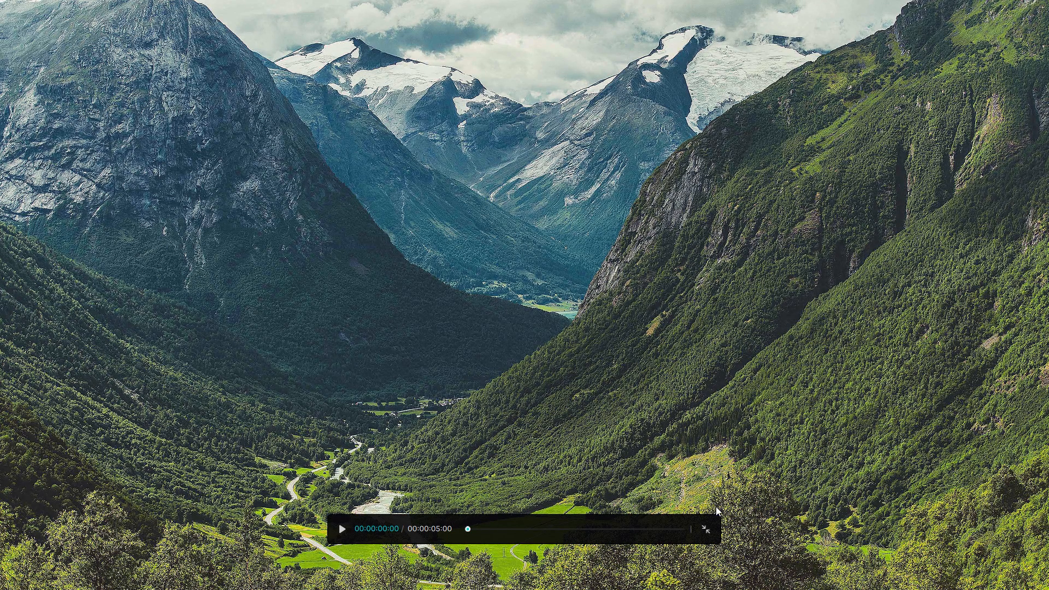
Exit the full-screen preview of the imported mountain valley image.
{"action": "left_click", "coordinate": [709, 521]}
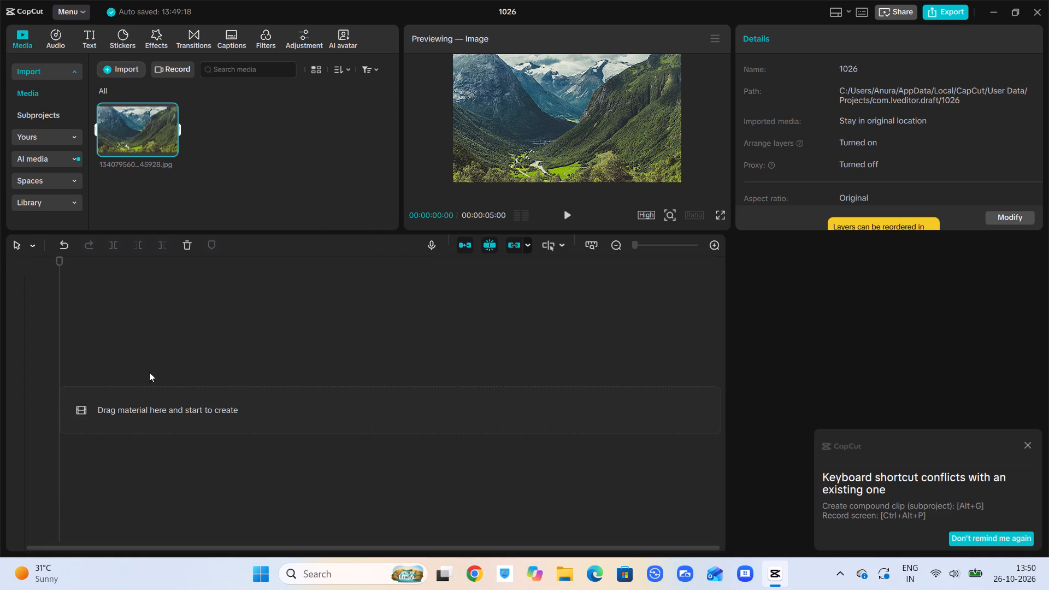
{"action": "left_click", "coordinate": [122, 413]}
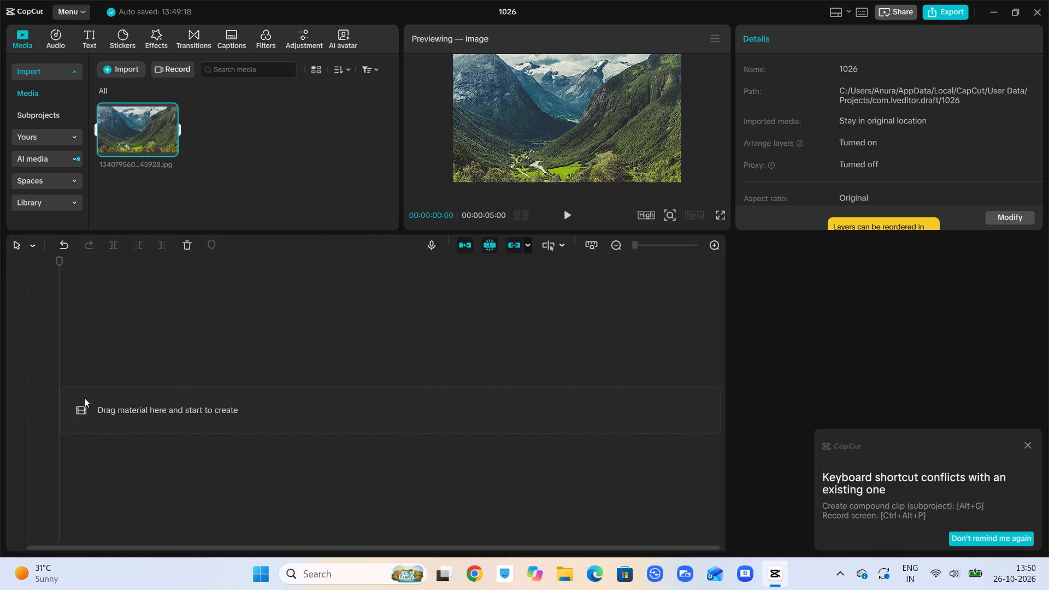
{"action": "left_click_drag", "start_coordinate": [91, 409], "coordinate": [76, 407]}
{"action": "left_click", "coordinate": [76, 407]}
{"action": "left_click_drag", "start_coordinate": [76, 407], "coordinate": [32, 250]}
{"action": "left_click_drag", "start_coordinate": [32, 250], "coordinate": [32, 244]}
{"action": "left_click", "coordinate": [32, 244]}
Look through the project details and the available adjustment, brand preset and video effect options.
{"action": "left_click", "coordinate": [302, 36]}
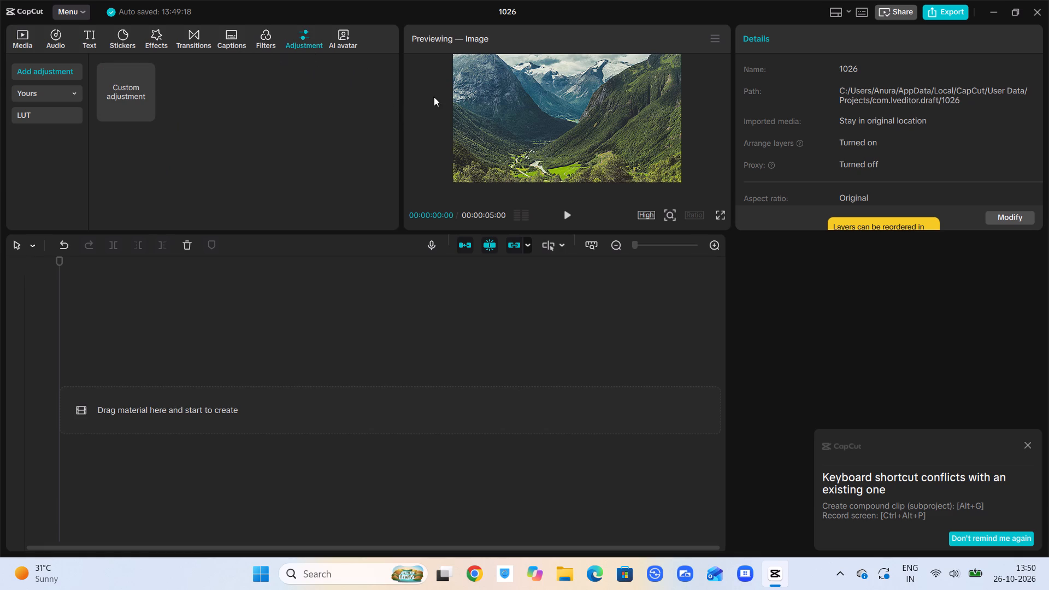
{"action": "scroll", "coordinate": [826, 141], "scroll_direction": "down", "scroll_amount": 3}
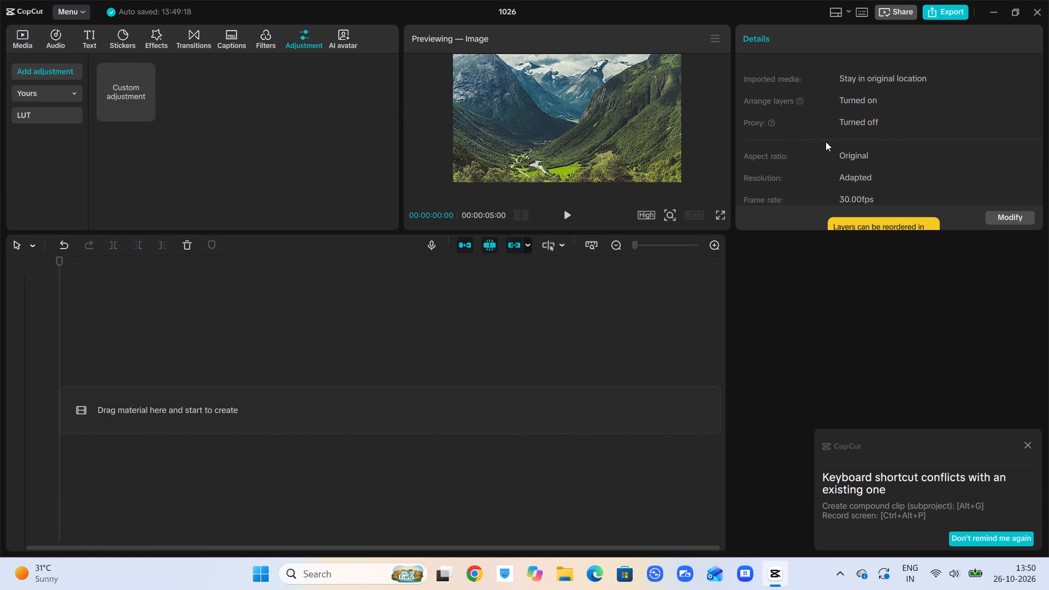
{"action": "scroll", "coordinate": [910, 160], "scroll_direction": "down", "scroll_amount": 3}
{"action": "scroll", "coordinate": [959, 168], "scroll_direction": "down", "scroll_amount": 1}
{"action": "left_click", "coordinate": [152, 33]}
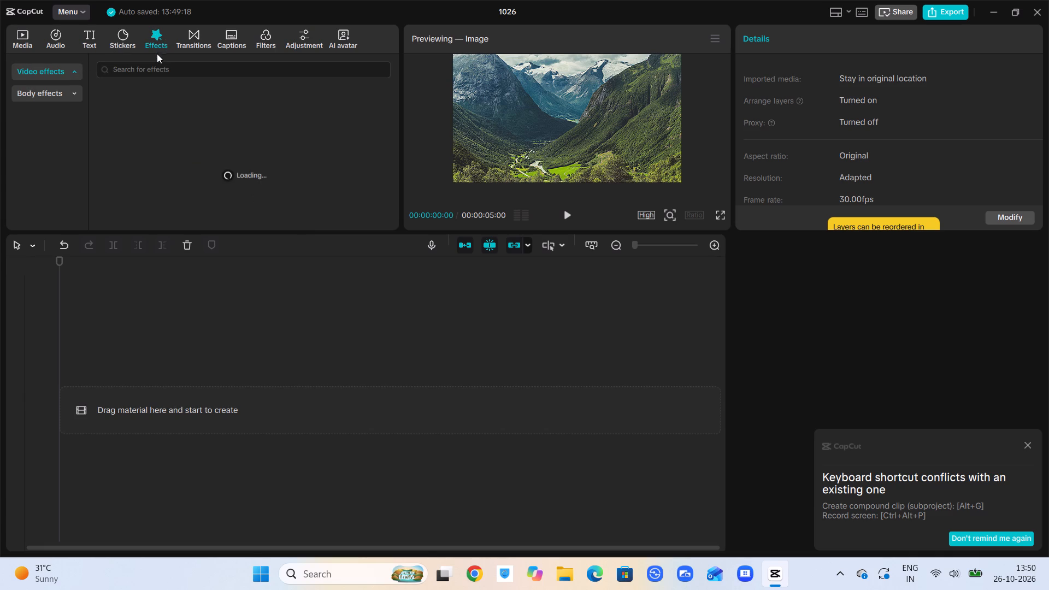
{"action": "left_click", "coordinate": [298, 34]}
{"action": "left_click", "coordinate": [298, 34]}
{"action": "left_click_drag", "start_coordinate": [298, 34], "coordinate": [305, 34]}
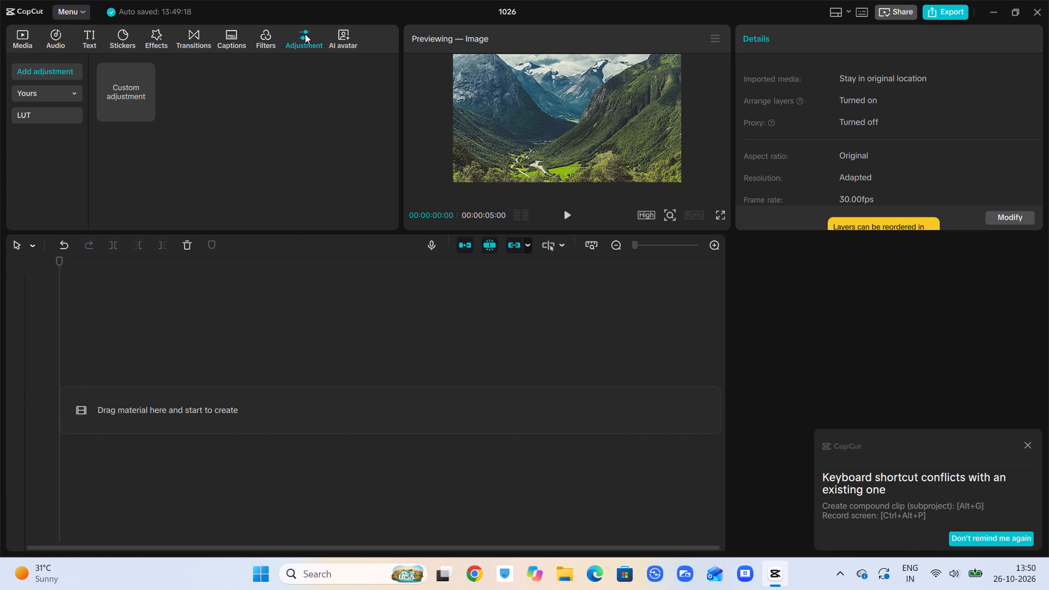
{"action": "left_click", "coordinate": [305, 34]}
{"action": "left_click", "coordinate": [72, 92]}
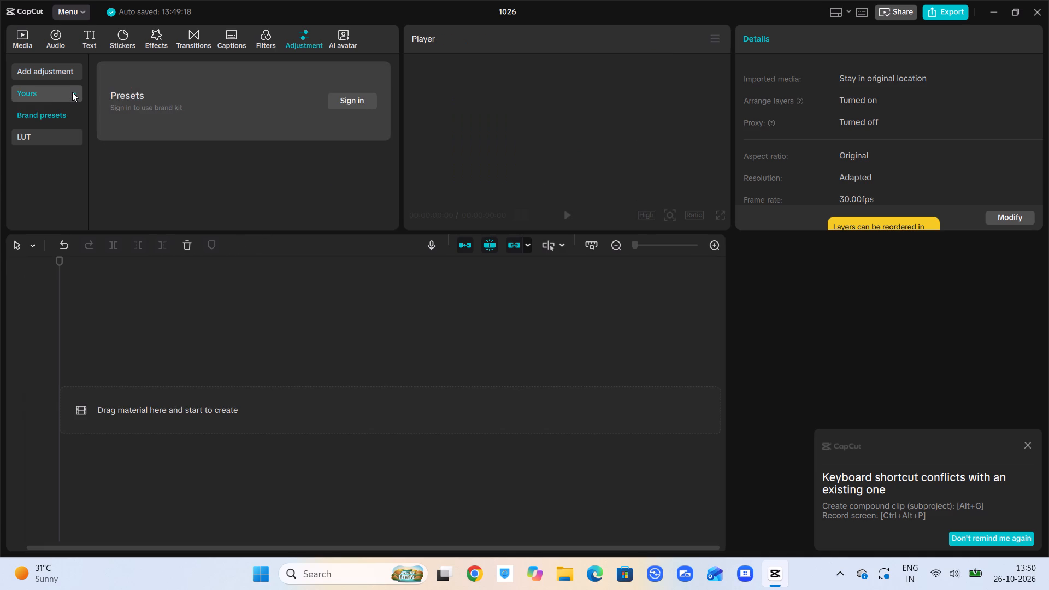
{"action": "left_click", "coordinate": [51, 67]}
Preview the custom adjustment.
{"action": "left_click", "coordinate": [119, 87]}
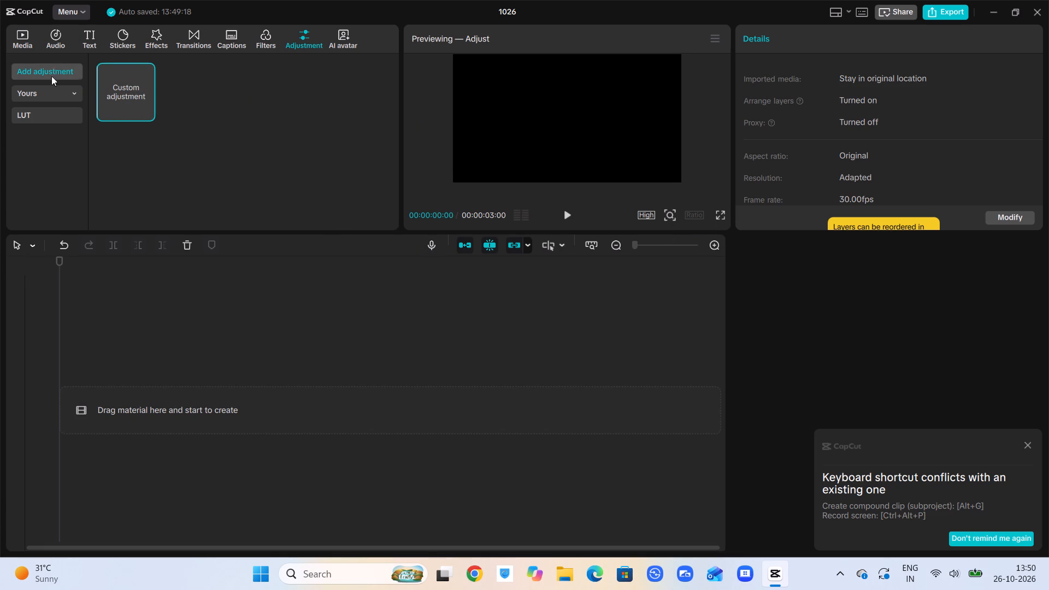
{"action": "left_click", "coordinate": [506, 144]}
{"action": "left_click_drag", "start_coordinate": [506, 144], "coordinate": [659, 226]}
{"action": "left_click_drag", "start_coordinate": [659, 226], "coordinate": [516, 211]}
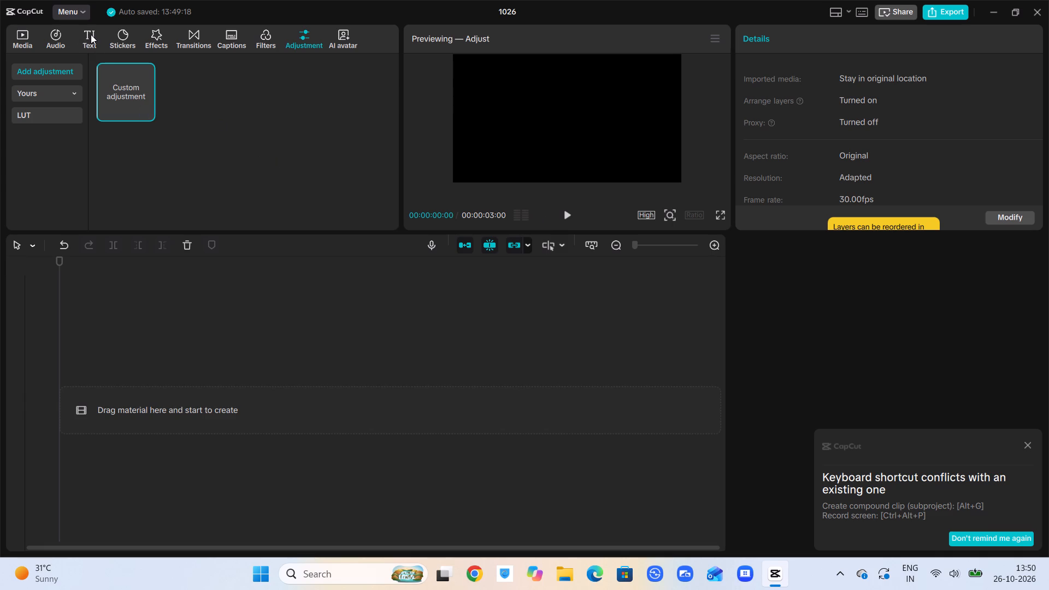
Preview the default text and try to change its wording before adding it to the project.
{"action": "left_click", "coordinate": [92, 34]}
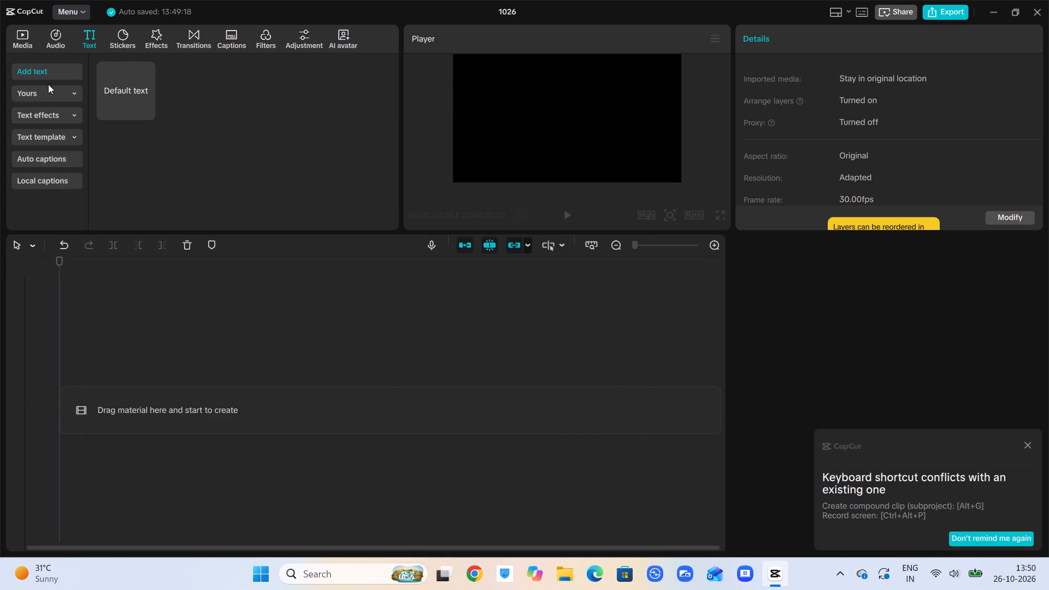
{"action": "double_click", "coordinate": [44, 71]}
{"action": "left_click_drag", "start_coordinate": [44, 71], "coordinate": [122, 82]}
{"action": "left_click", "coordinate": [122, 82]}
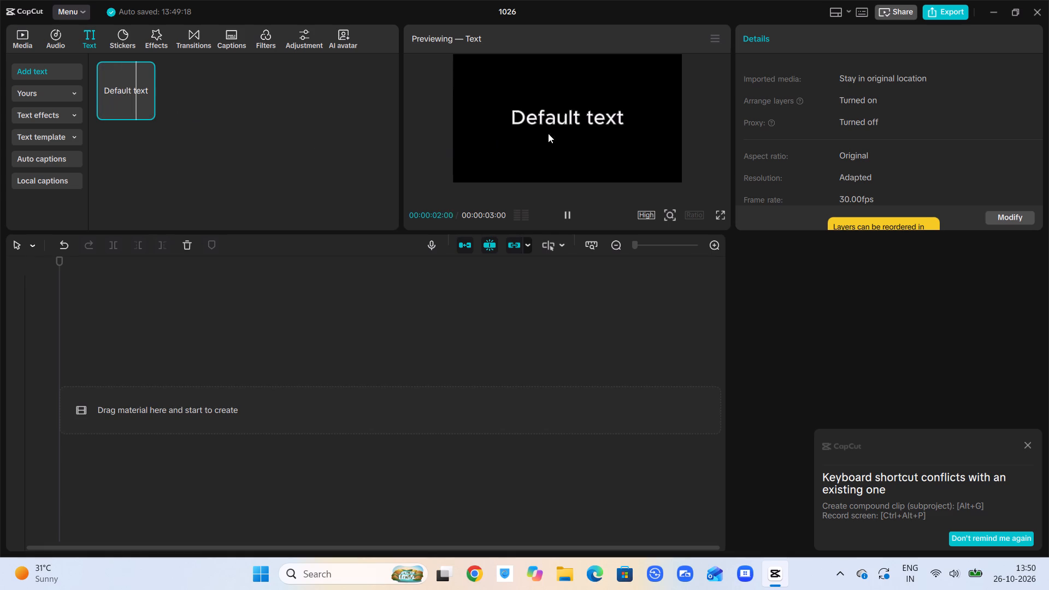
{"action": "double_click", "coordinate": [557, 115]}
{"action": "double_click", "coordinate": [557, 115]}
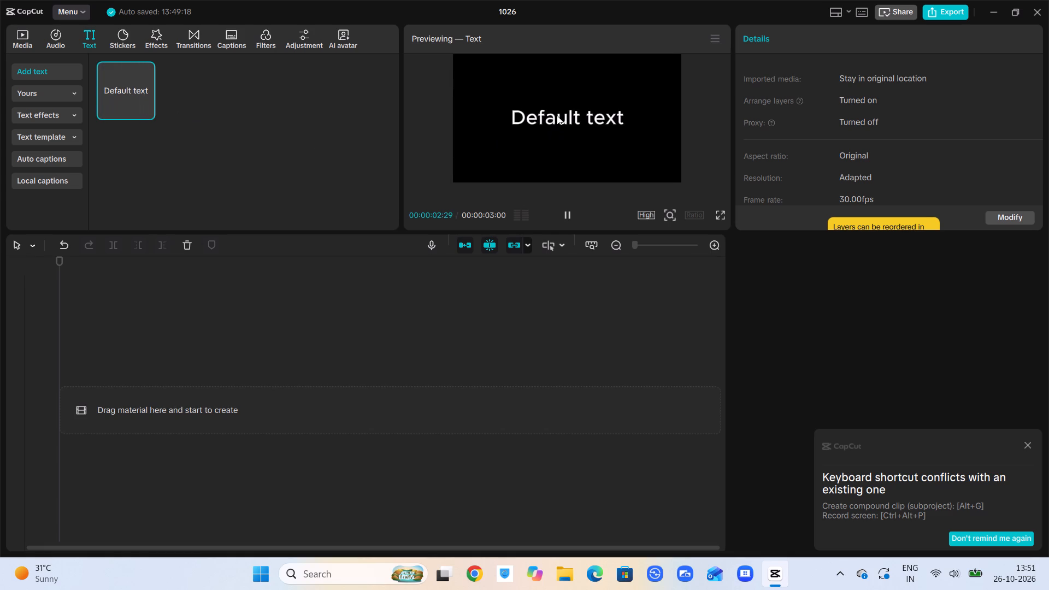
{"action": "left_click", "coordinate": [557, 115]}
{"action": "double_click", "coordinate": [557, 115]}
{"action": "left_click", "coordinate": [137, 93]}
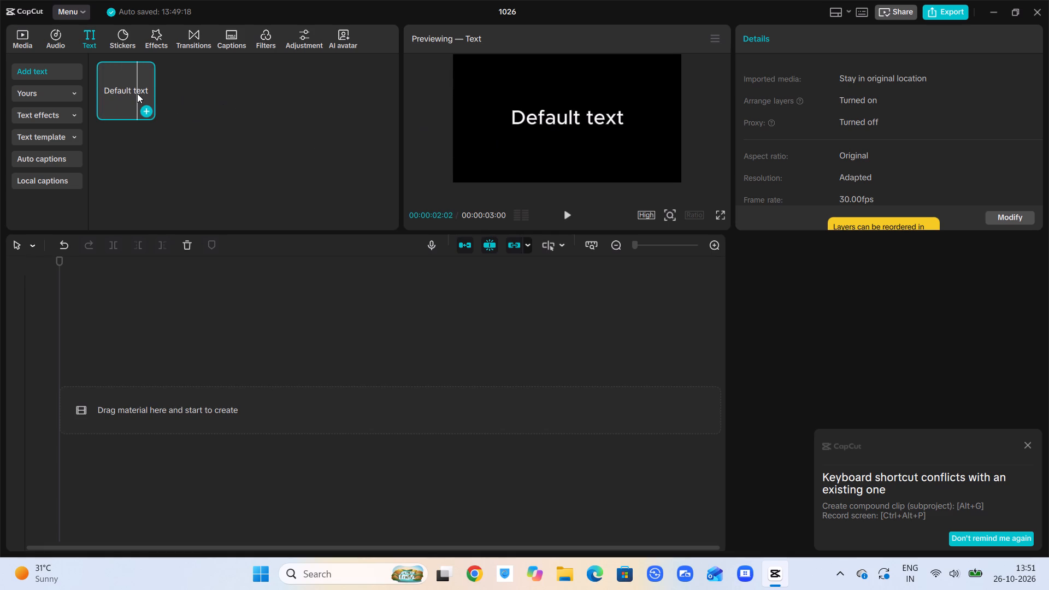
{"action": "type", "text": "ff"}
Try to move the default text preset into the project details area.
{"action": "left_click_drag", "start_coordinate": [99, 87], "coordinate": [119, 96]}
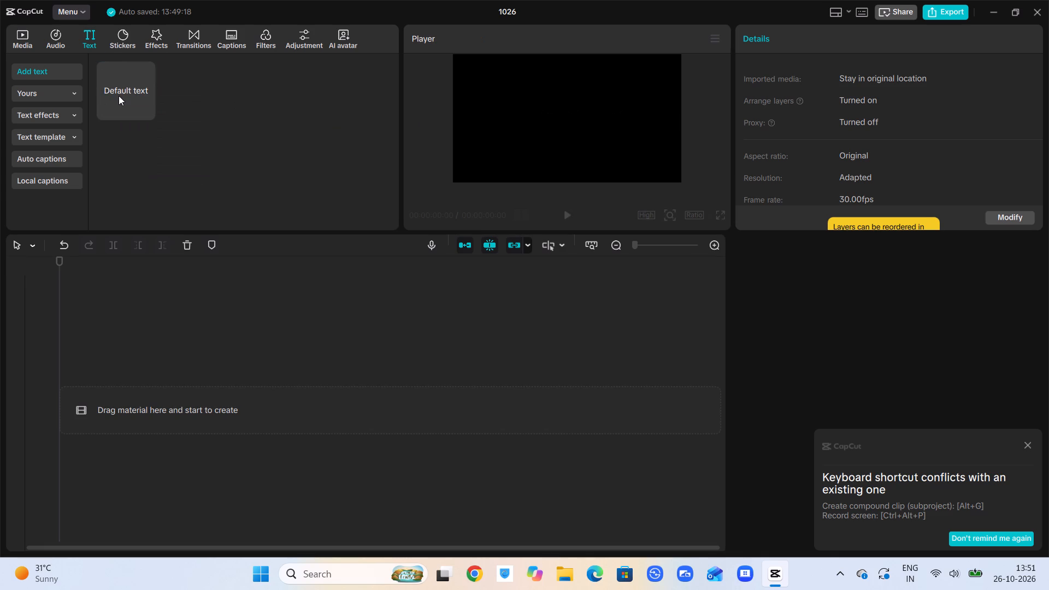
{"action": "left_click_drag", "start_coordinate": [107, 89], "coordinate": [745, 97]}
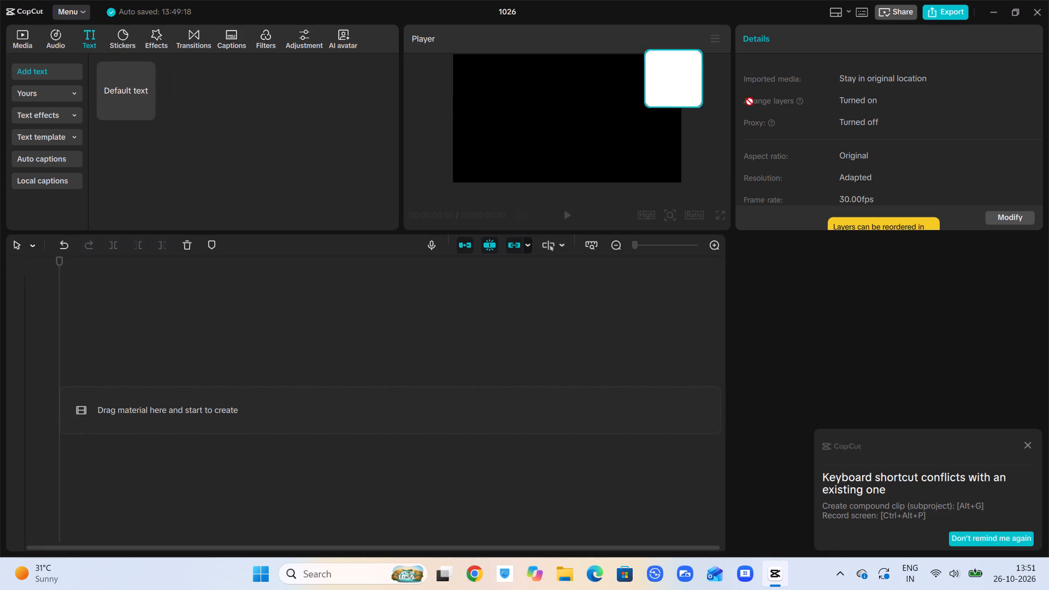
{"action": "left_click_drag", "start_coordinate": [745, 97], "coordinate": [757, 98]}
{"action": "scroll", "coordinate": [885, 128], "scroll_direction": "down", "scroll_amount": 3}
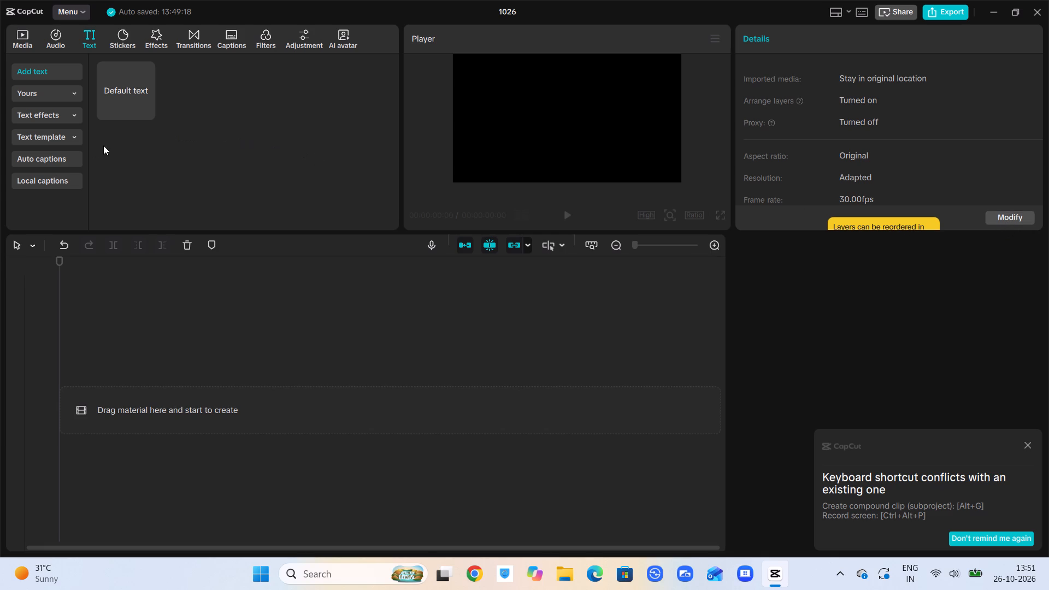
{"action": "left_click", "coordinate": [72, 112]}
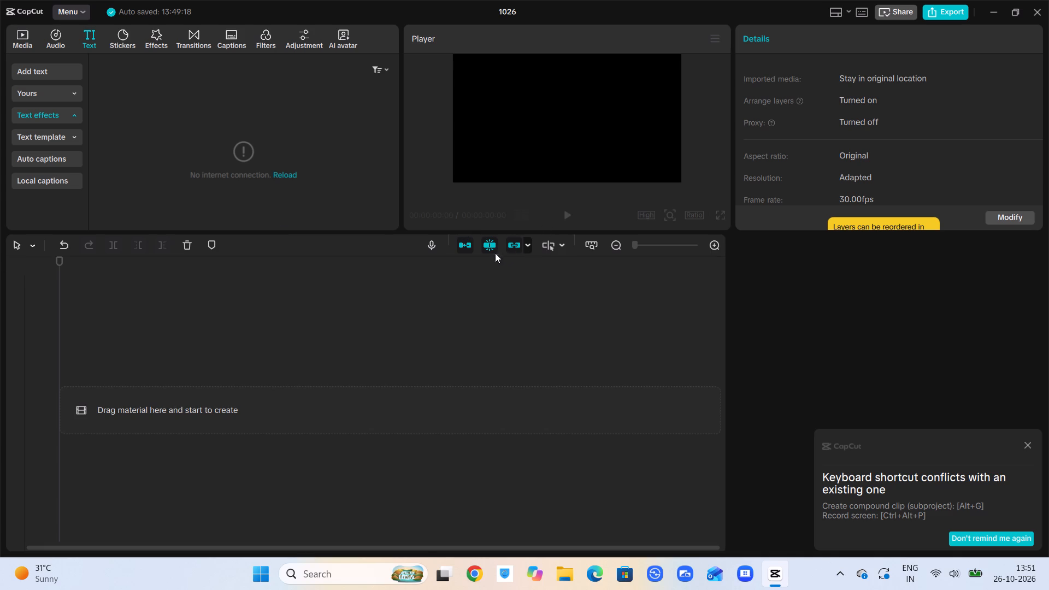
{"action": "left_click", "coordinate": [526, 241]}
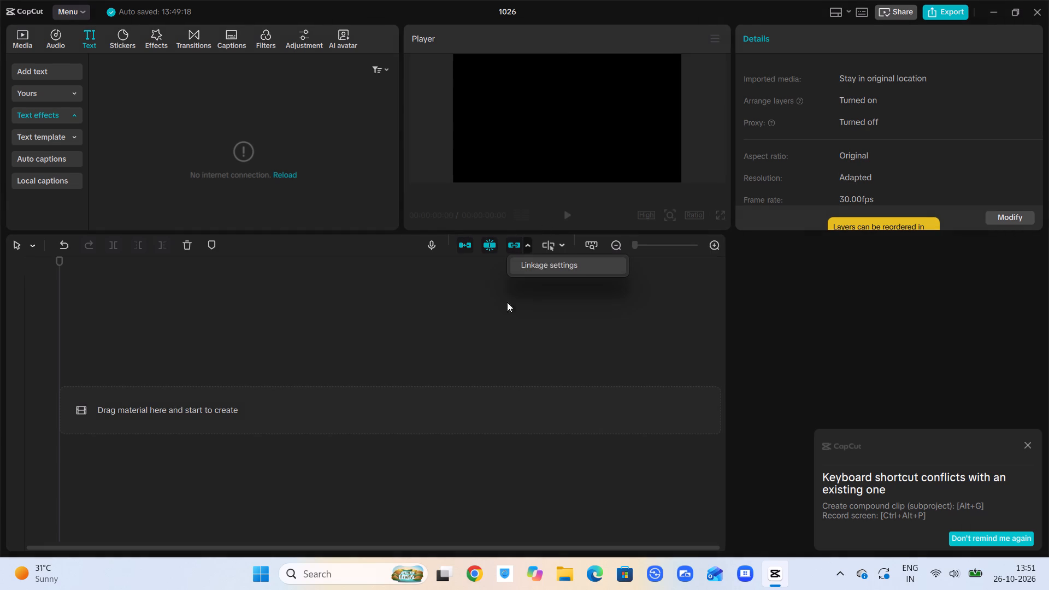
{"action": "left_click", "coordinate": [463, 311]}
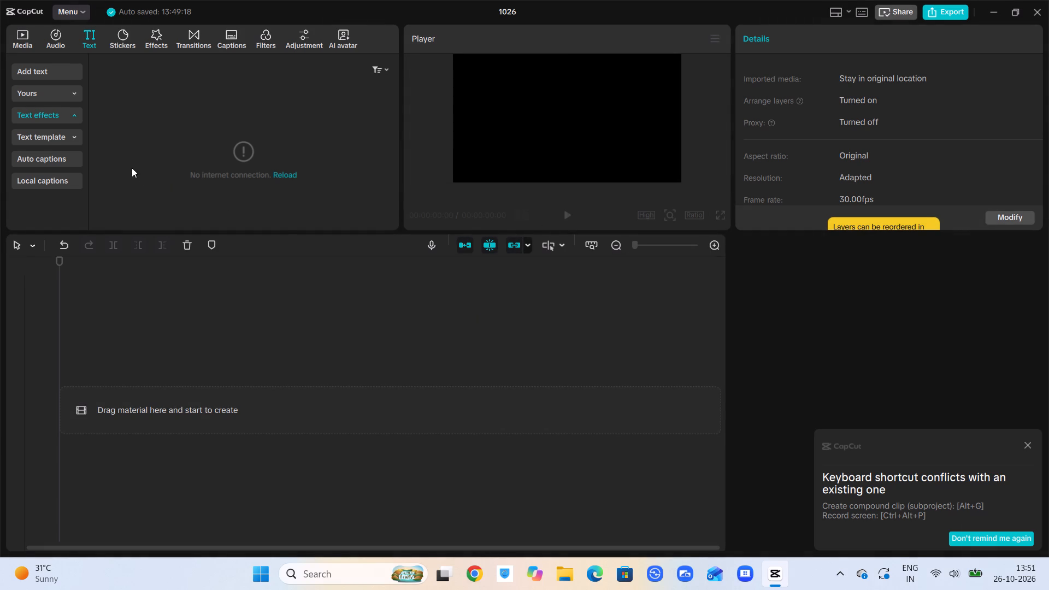
Add a default text clip at the start of the timeline.
{"action": "left_click", "coordinate": [58, 71]}
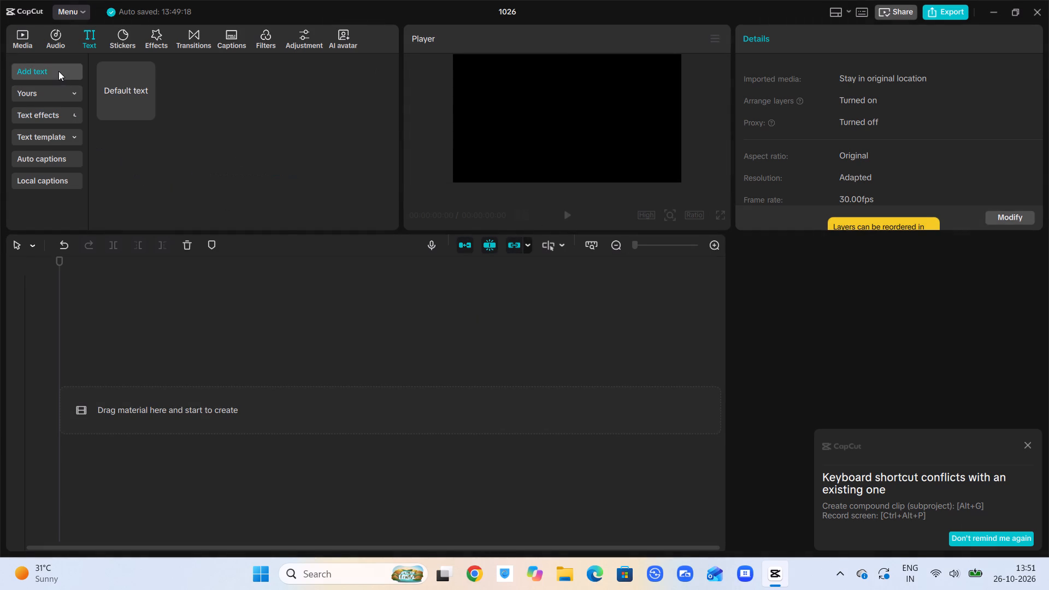
{"action": "left_click", "coordinate": [149, 108]}
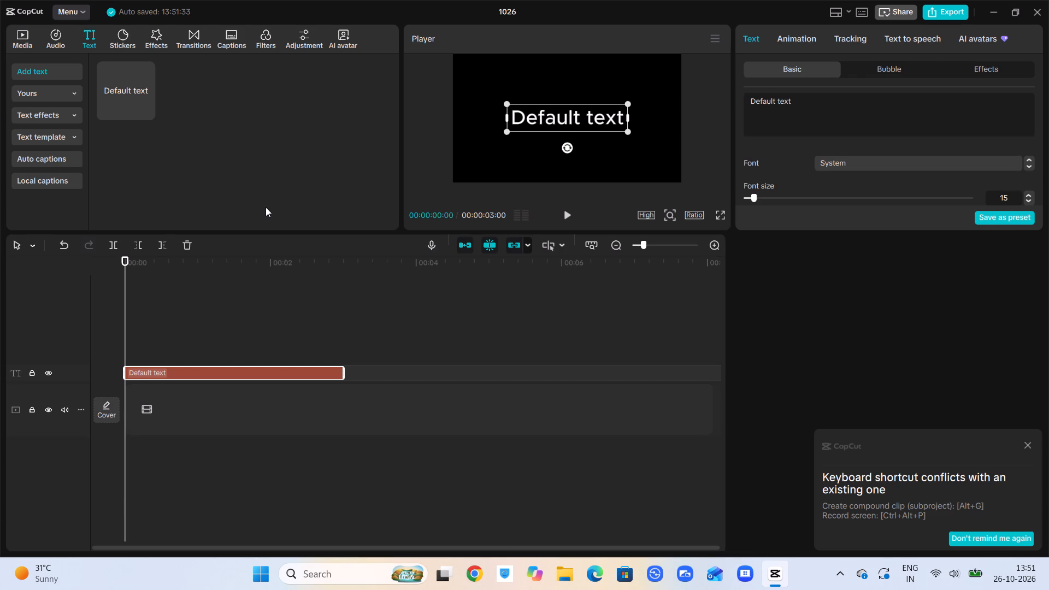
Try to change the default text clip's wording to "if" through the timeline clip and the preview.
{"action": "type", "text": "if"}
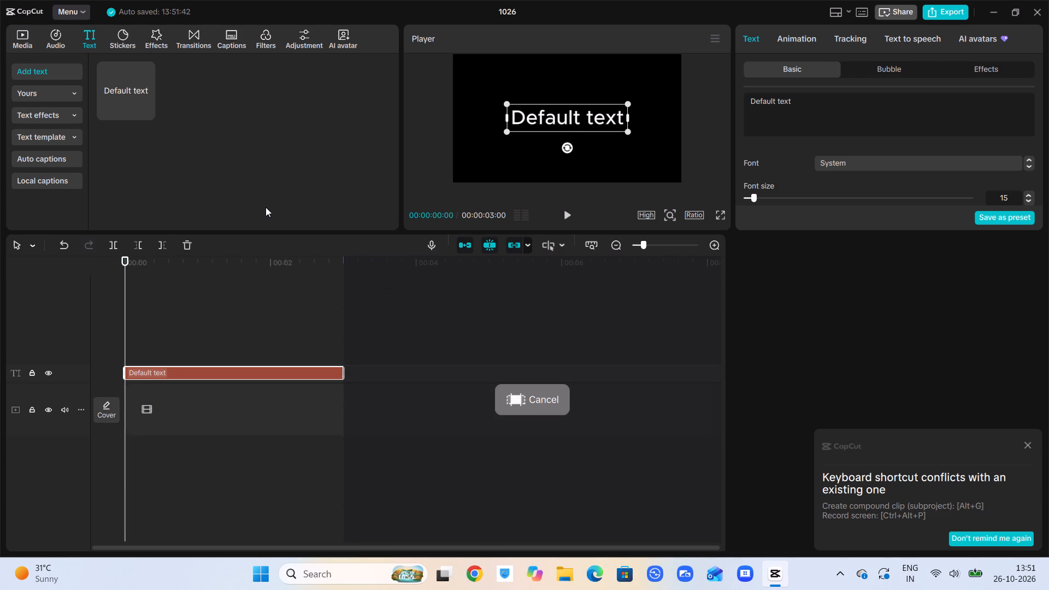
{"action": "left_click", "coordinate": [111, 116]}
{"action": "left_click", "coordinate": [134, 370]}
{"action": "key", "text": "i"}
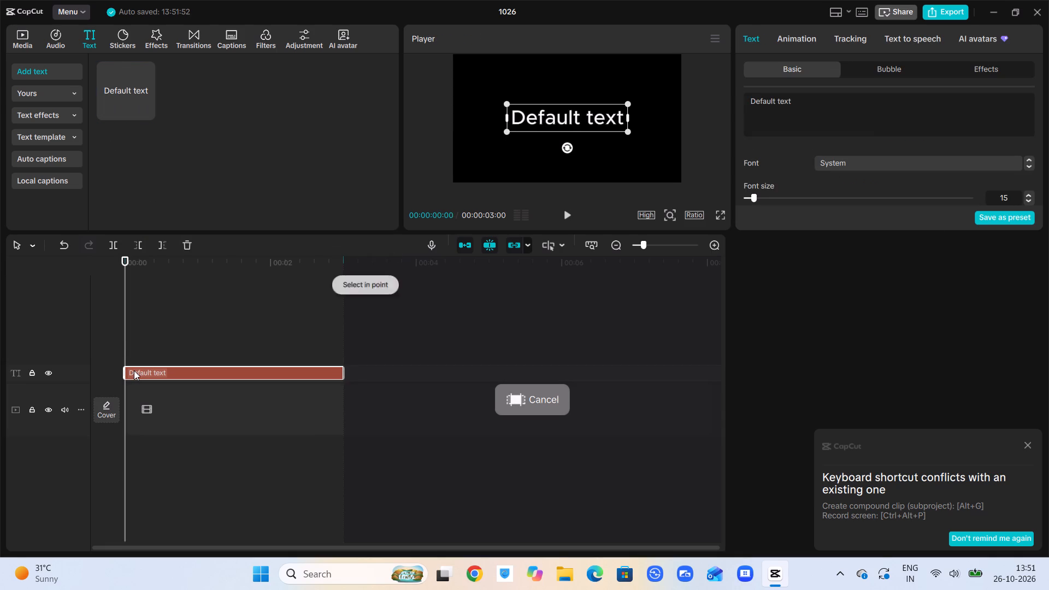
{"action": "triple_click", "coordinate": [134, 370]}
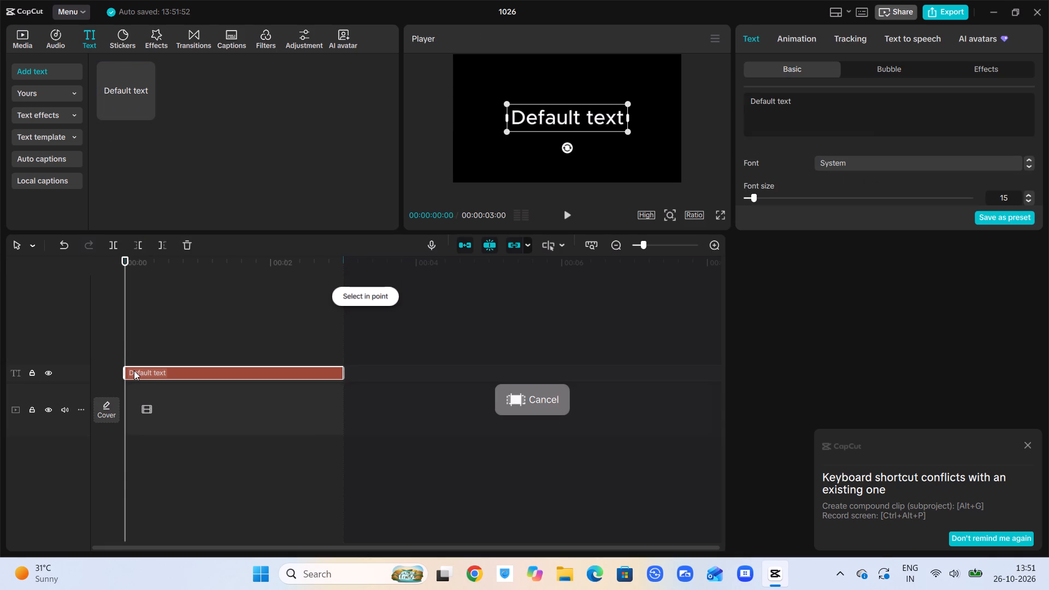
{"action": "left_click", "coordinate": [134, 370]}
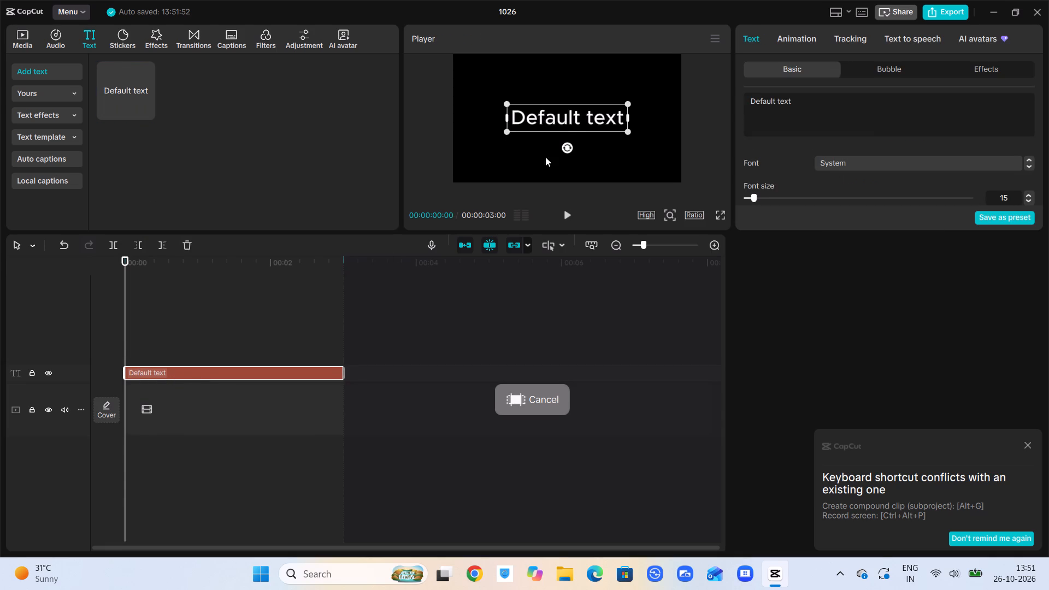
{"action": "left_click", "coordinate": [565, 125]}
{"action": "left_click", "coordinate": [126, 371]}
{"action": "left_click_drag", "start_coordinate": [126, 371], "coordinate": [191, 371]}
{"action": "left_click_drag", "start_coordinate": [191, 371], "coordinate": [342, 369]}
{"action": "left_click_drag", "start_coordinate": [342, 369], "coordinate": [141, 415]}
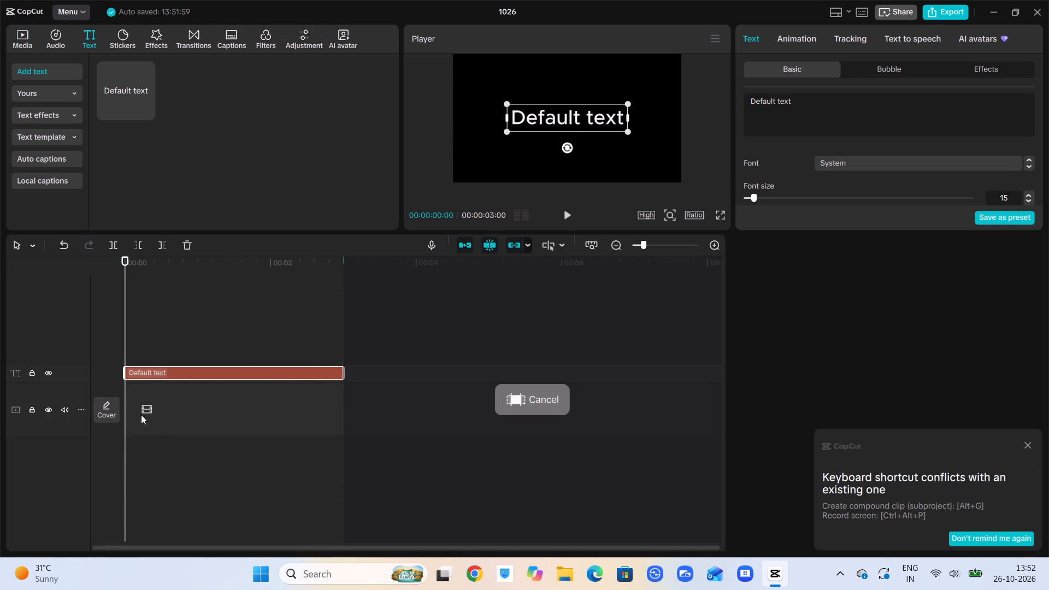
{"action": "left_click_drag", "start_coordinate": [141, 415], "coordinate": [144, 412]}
Add the imported landscape image to the main track beneath the text clip.
{"action": "left_click", "coordinate": [144, 412]}
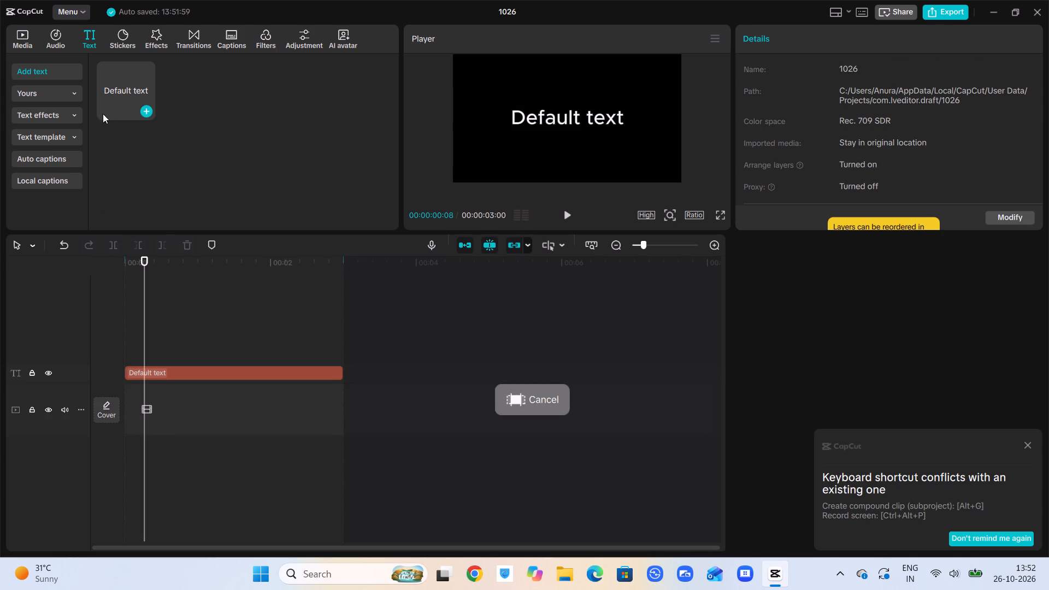
{"action": "left_click", "coordinate": [23, 34]}
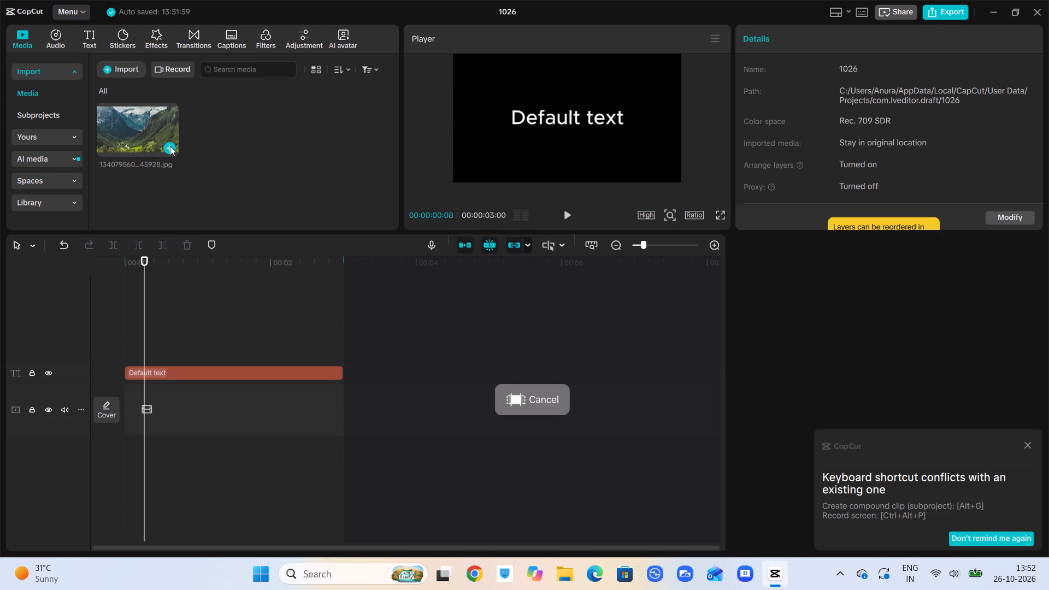
{"action": "left_click", "coordinate": [170, 146]}
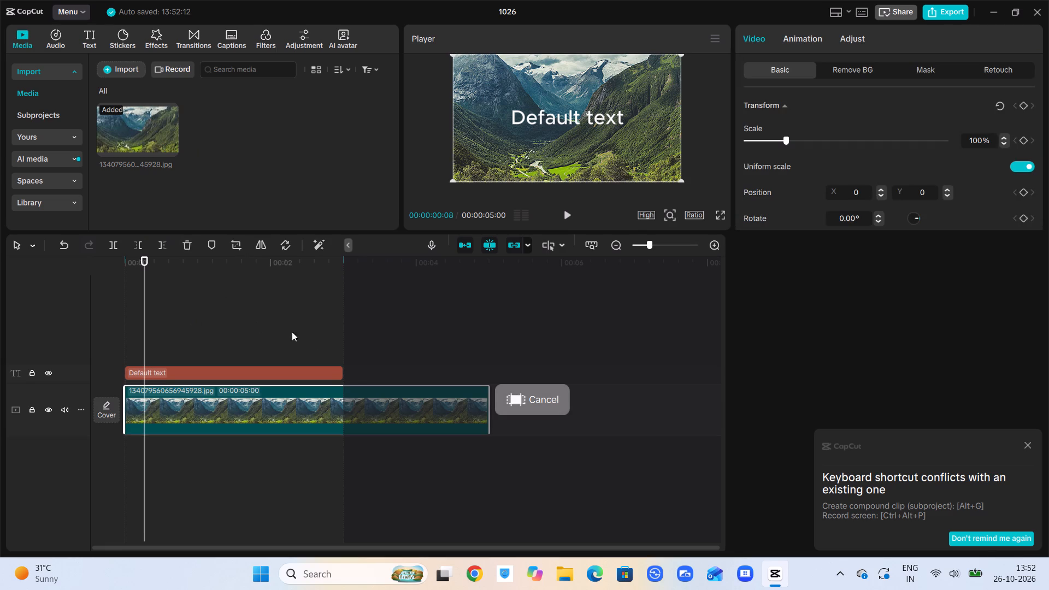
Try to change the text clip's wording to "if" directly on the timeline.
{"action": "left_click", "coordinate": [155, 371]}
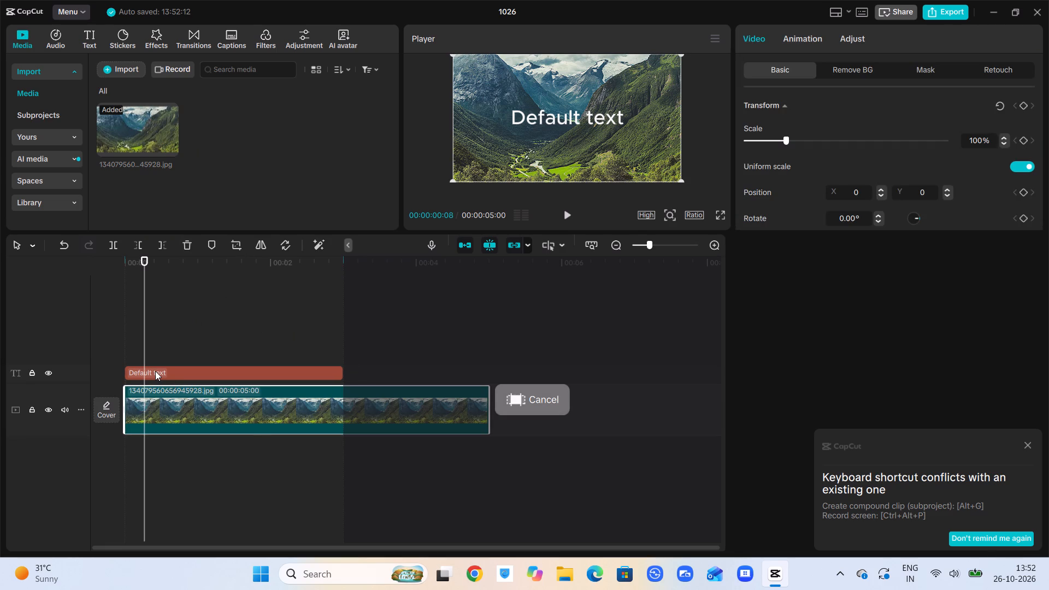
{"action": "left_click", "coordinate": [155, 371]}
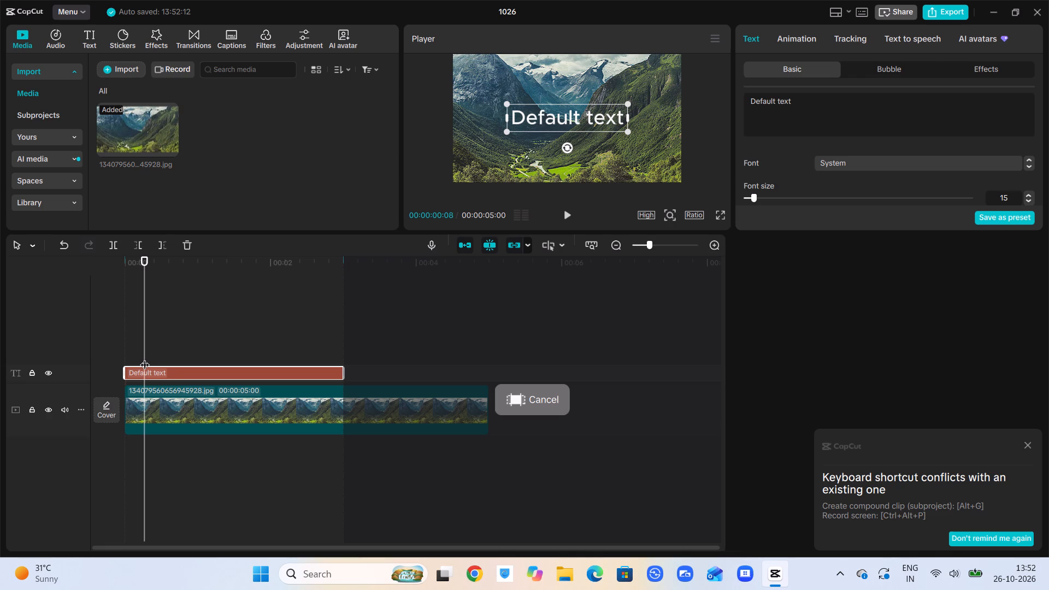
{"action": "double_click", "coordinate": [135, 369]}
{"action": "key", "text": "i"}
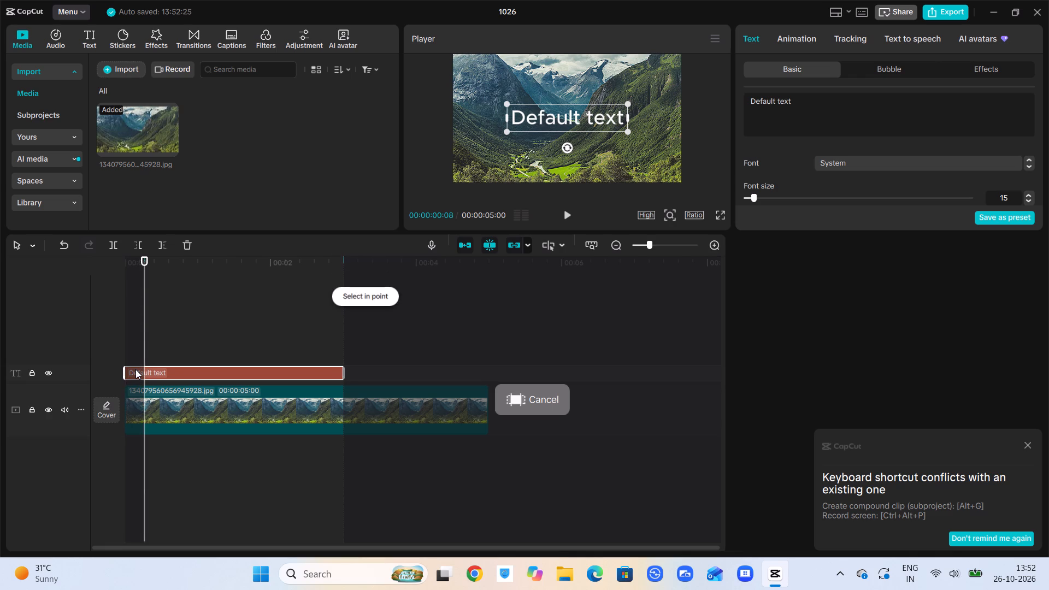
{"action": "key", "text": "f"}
Move the text slightly up and to the left over the landscape image in the preview.
{"action": "left_click", "coordinate": [621, 129]}
{"action": "left_click_drag", "start_coordinate": [621, 122], "coordinate": [615, 120]}
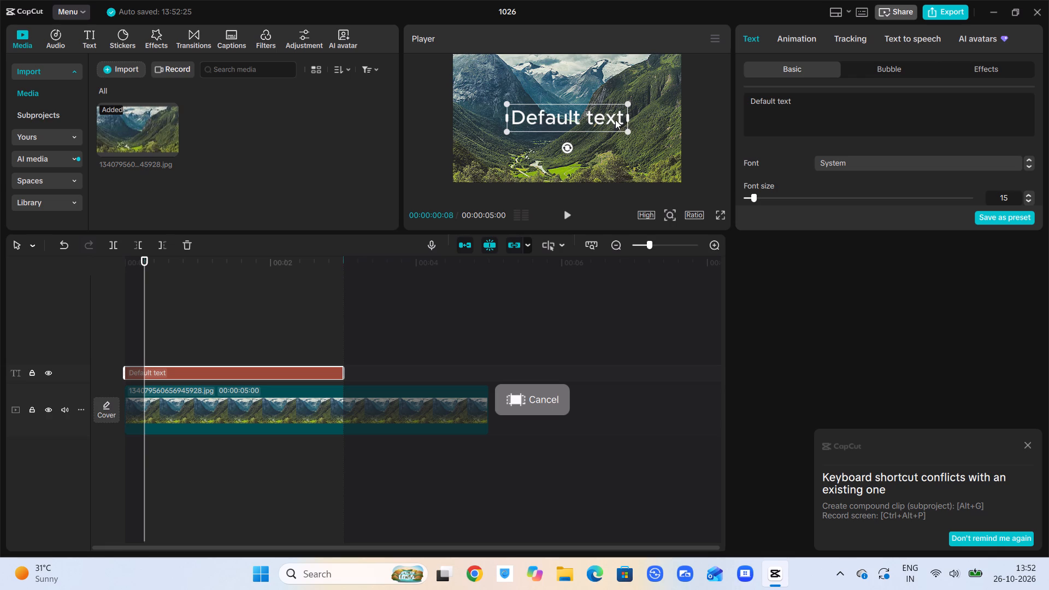
{"action": "left_click_drag", "start_coordinate": [615, 120], "coordinate": [600, 111]}
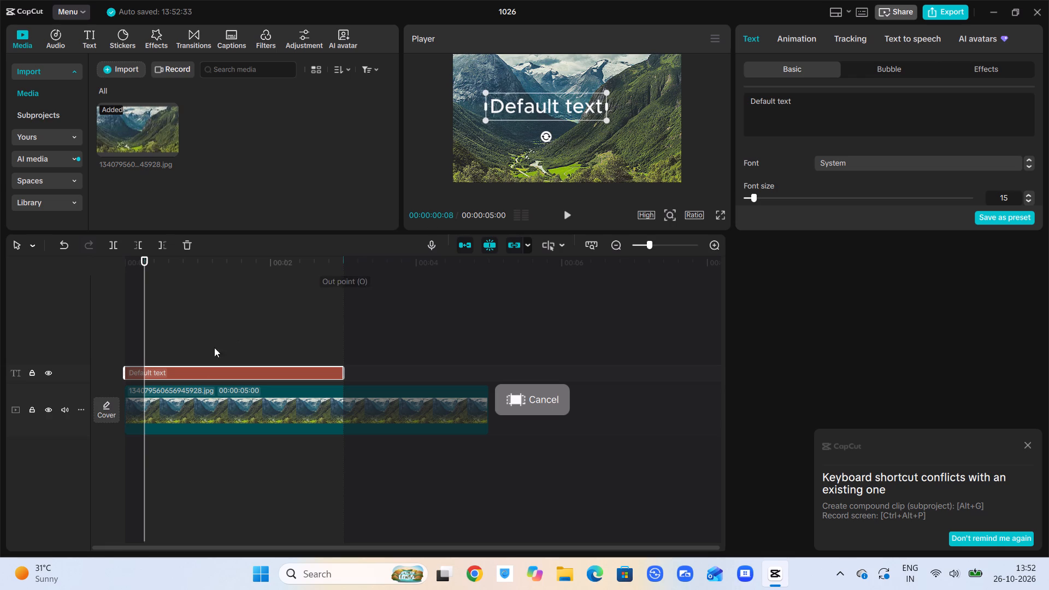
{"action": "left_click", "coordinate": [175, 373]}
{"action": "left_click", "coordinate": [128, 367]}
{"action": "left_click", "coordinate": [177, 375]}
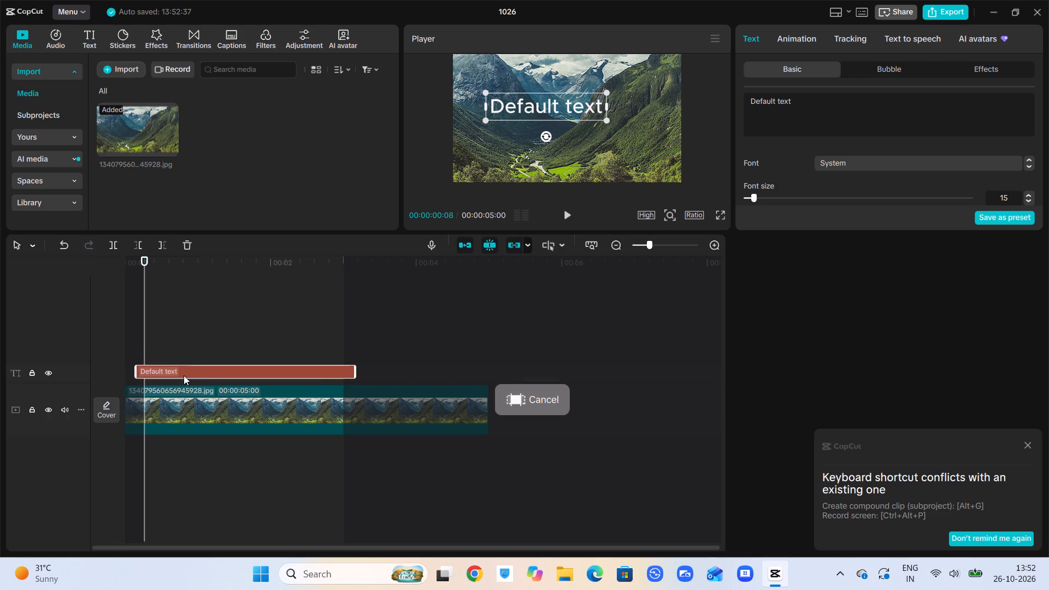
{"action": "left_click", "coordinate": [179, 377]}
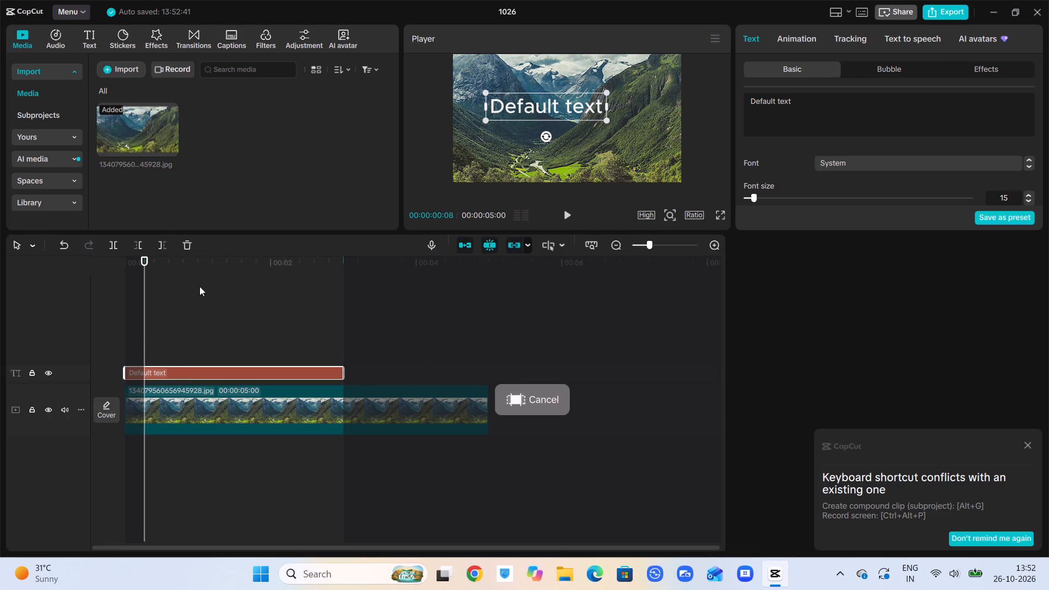
Replace the text clip's default wording with "if".
{"action": "left_click", "coordinate": [836, 110]}
{"action": "key", "text": "space"}
{"action": "type", "text": "if"}
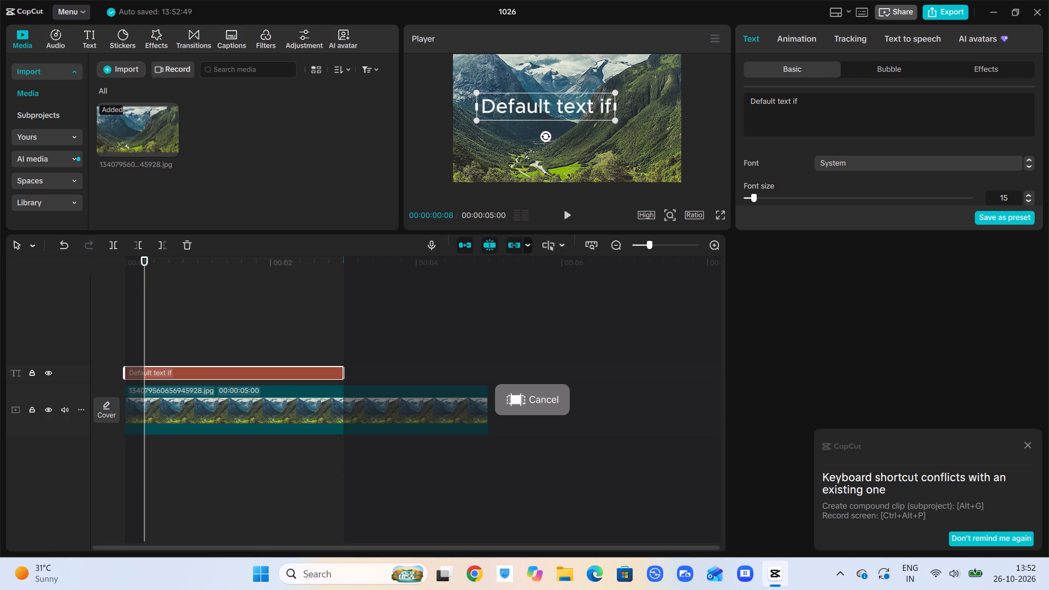
{"action": "left_click", "coordinate": [792, 103]}
{"action": "key", "text": "BackSpace"}
{"action": "key", "text": "BackSpace"}
{"action": "key", "text": "BackSpace"}
{"action": "key", "text": "BackSpace"}
{"action": "key", "text": "BackSpace"}
{"action": "key", "text": "BackSpace"}
{"action": "key", "text": "BackSpace"}
{"action": "key", "text": "BackSpace"}
{"action": "key", "text": "BackSpace"}
{"action": "key", "text": "BackSpace"}
{"action": "key", "text": "BackSpace"}
{"action": "key", "text": "BackSpace"}
{"action": "key", "text": "BackSpace"}
{"action": "key", "text": "BackSpace"}
{"action": "key", "text": "BackSpace"}
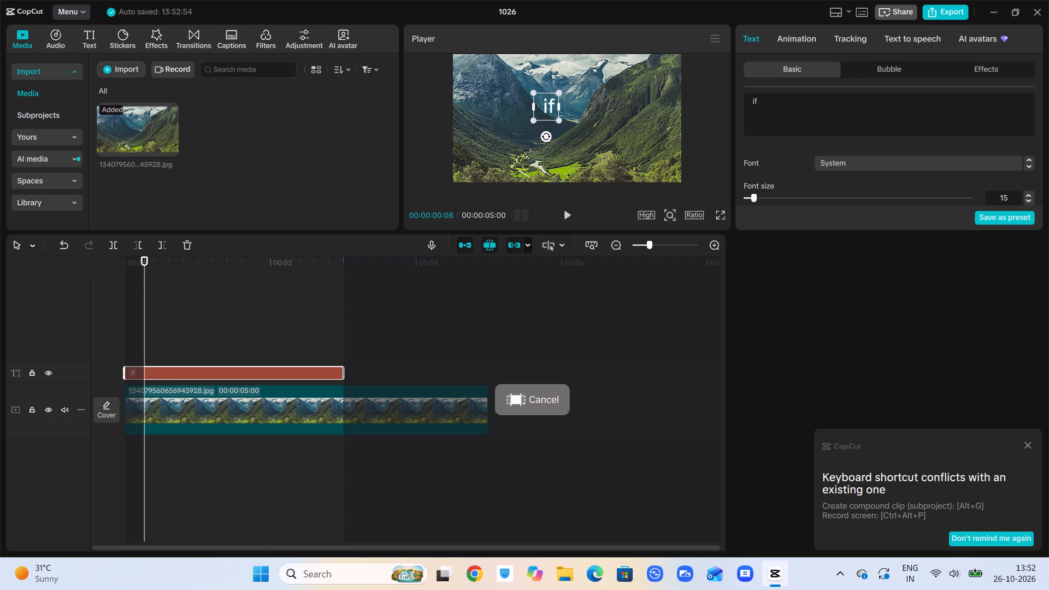
Extend the text clip's wording to "if u miss the" with "train i'm on" on a second line, followed by a blank line.
{"action": "left_click", "coordinate": [792, 103]}
{"action": "key", "text": "space"}
{"action": "type", "text": "u mi"}
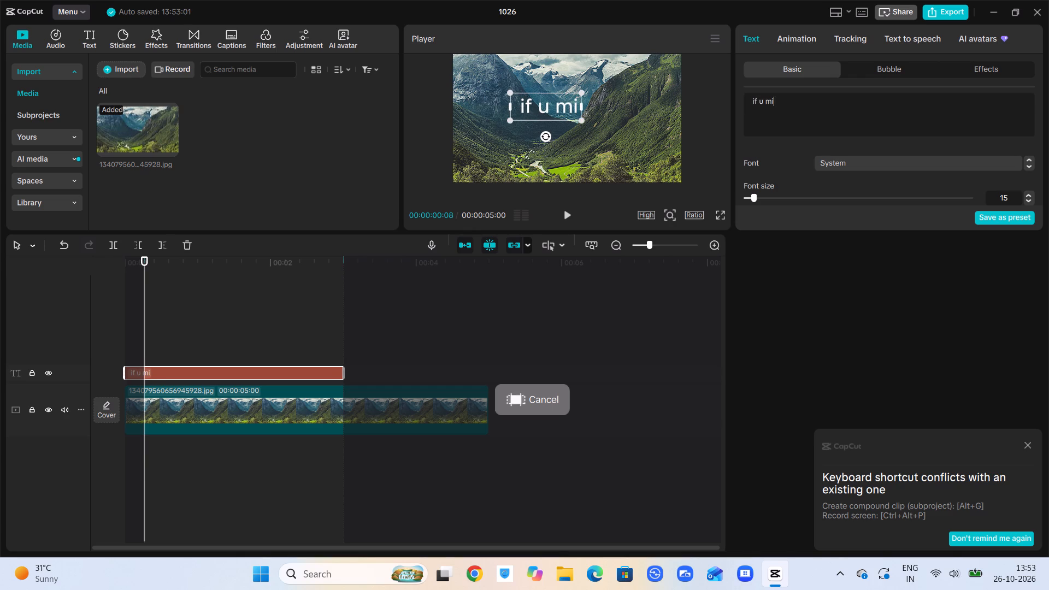
{"action": "type", "text": "ss the"}
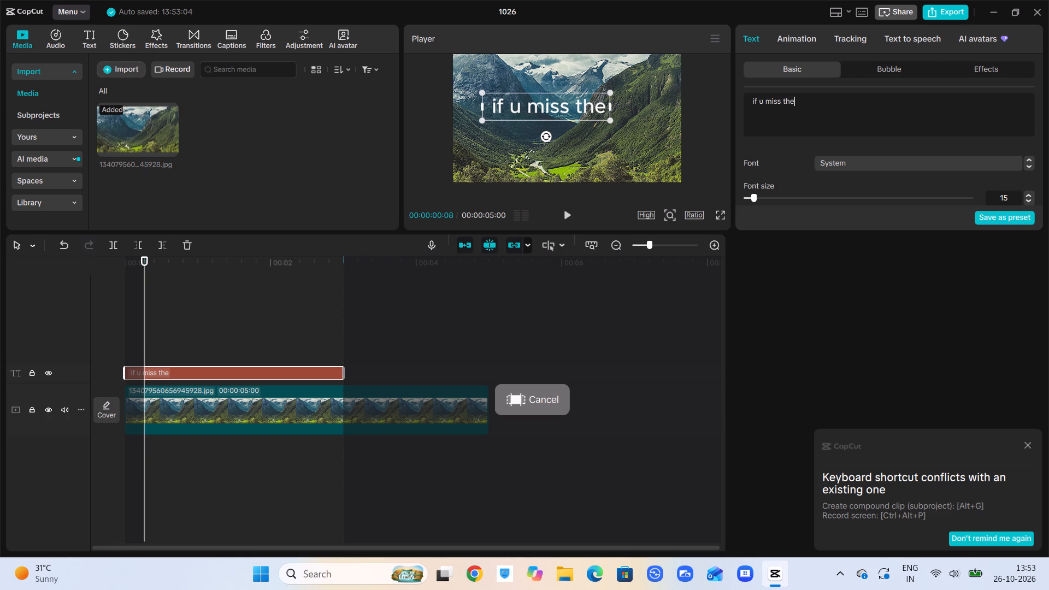
{"action": "key", "text": "Return"}
{"action": "type", "text": "train im"}
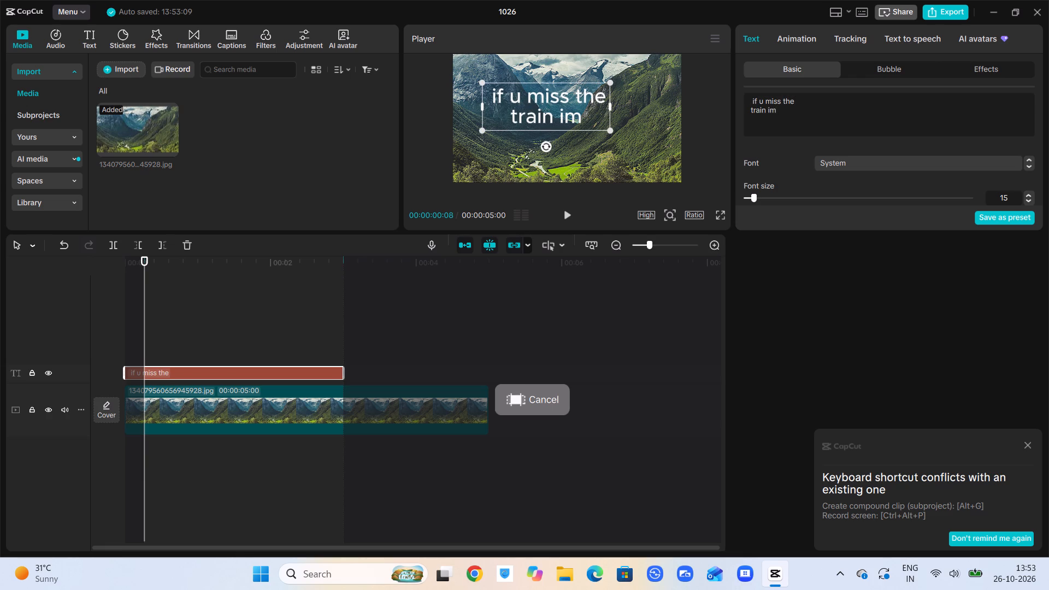
{"action": "key", "text": "BackSpace"}
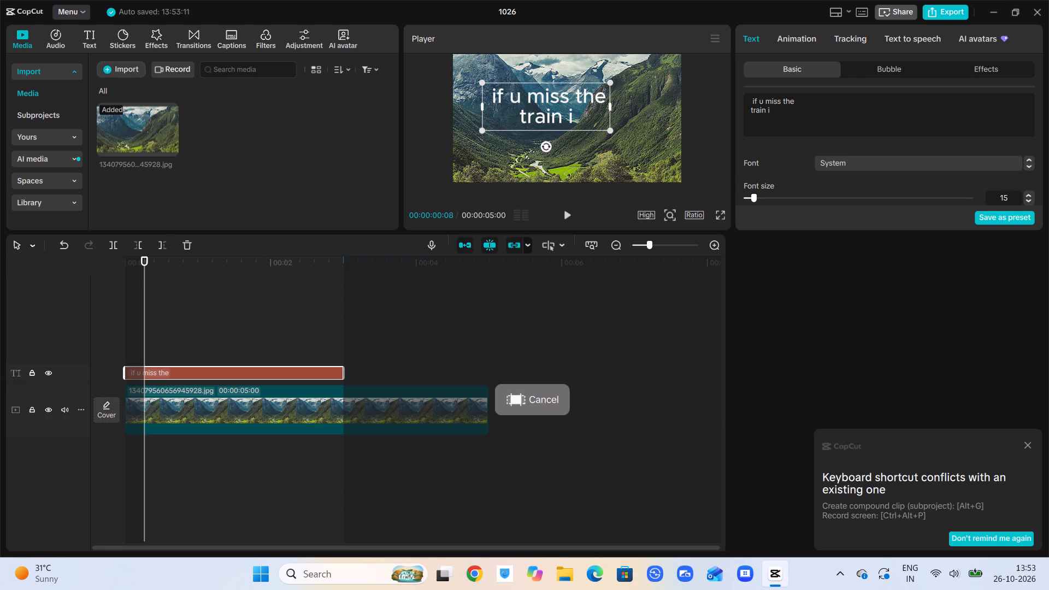
{"action": "key", "text": "apostrophe"}
{"action": "type", "text": "m on"}
{"action": "key", "text": "space"}
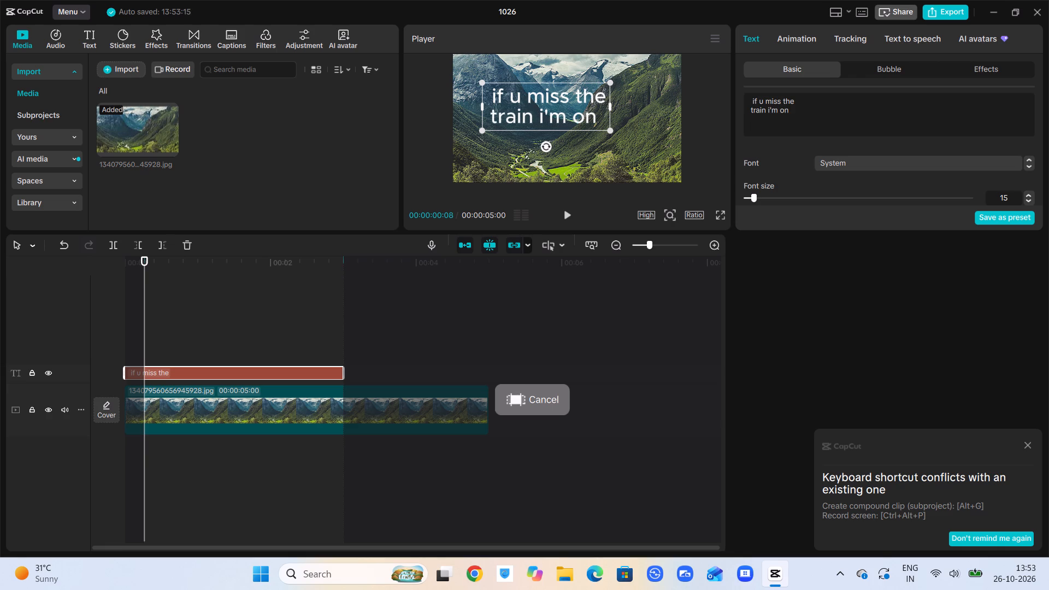
{"action": "scroll", "coordinate": [775, 102], "scroll_direction": "left", "scroll_amount": 2}
{"action": "key", "text": "Return"}
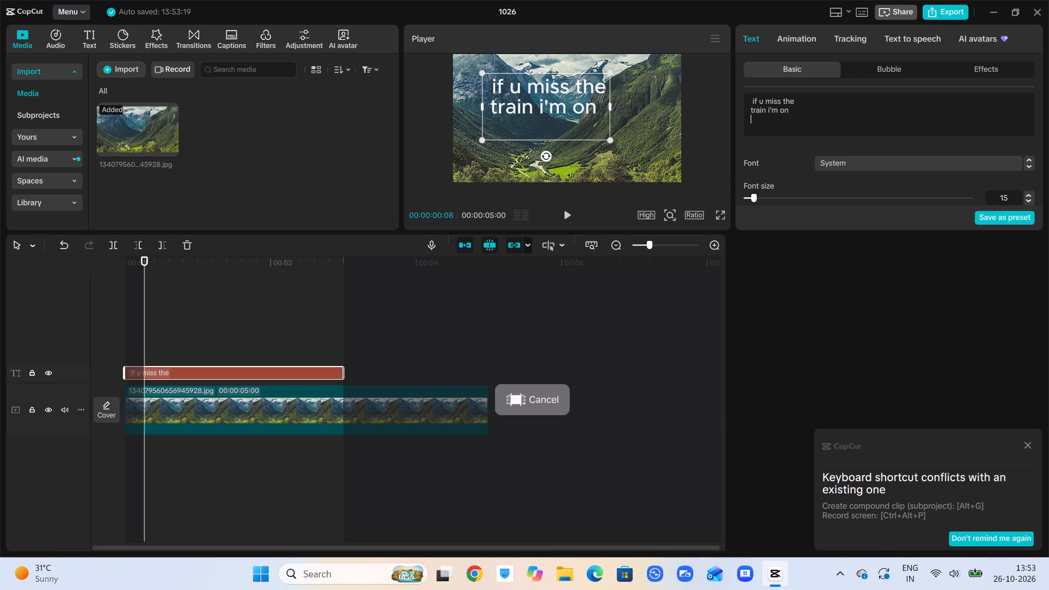
{"action": "left_click", "coordinate": [795, 109]}
Add a second default text clip and place it on a new track above the first, starting about one second in.
{"action": "left_click", "coordinate": [526, 319]}
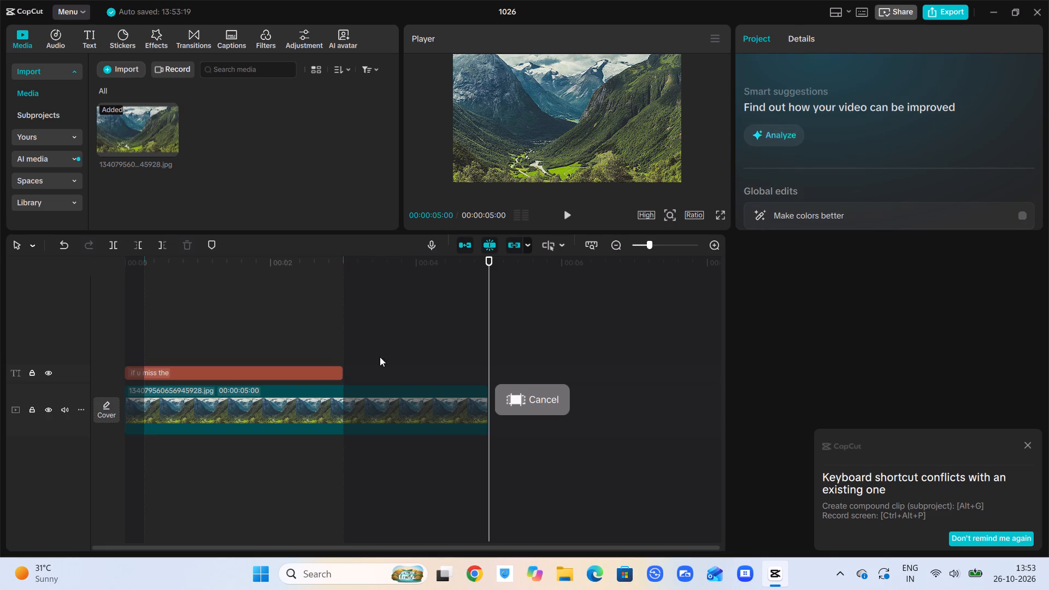
{"action": "left_click", "coordinate": [89, 31]}
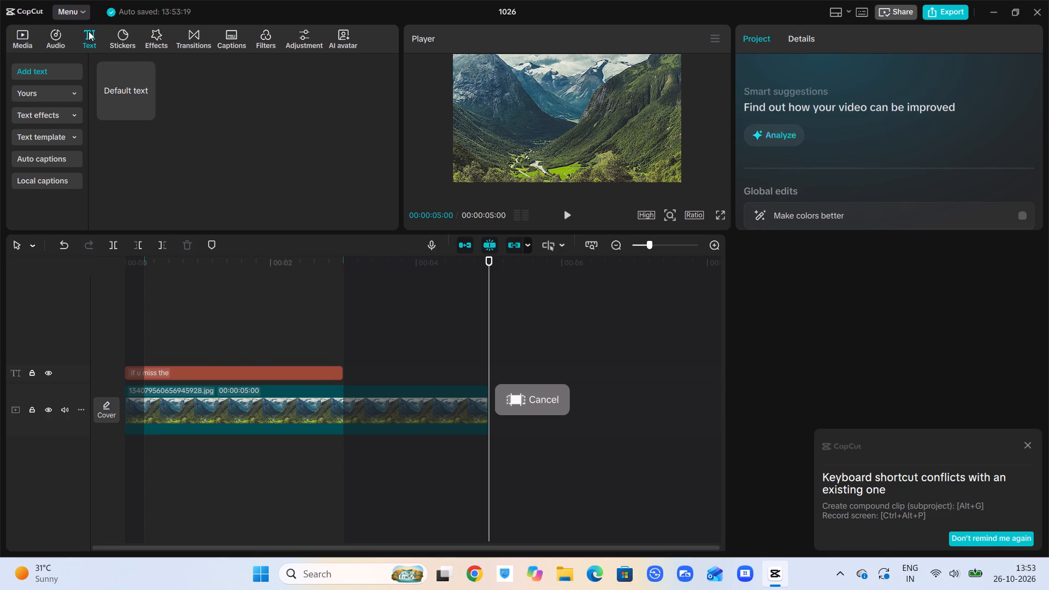
{"action": "left_click", "coordinate": [146, 106]}
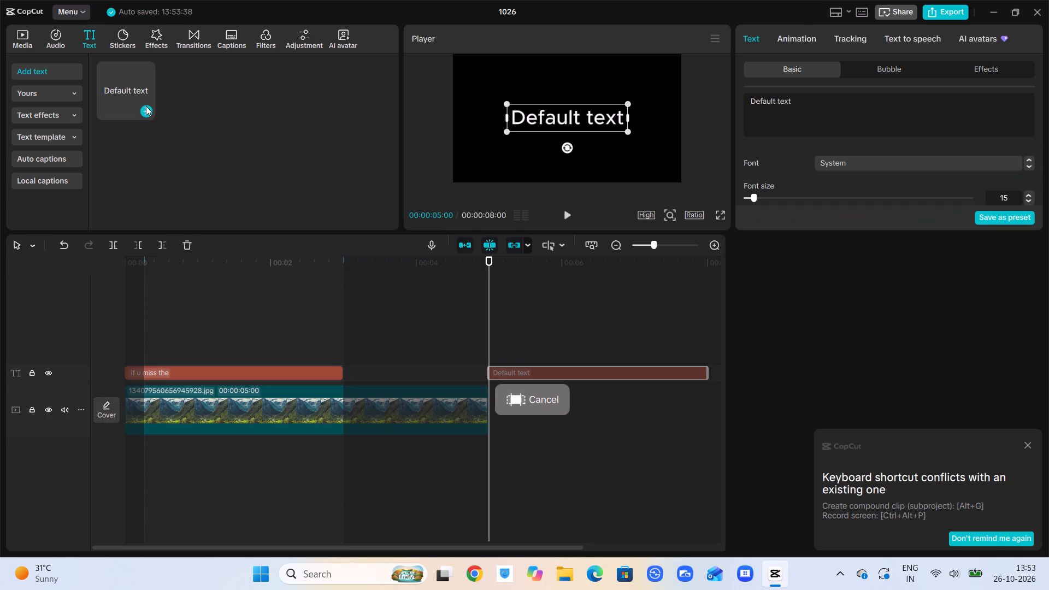
{"action": "left_click", "coordinate": [564, 368]}
{"action": "left_click_drag", "start_coordinate": [564, 368], "coordinate": [226, 341]}
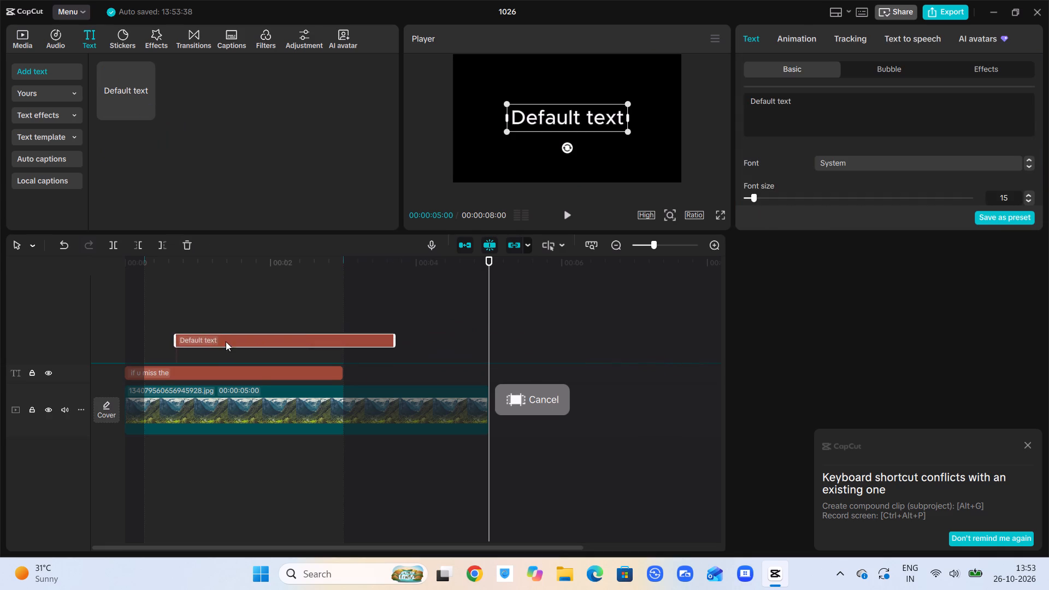
{"action": "left_click_drag", "start_coordinate": [226, 341], "coordinate": [234, 344]}
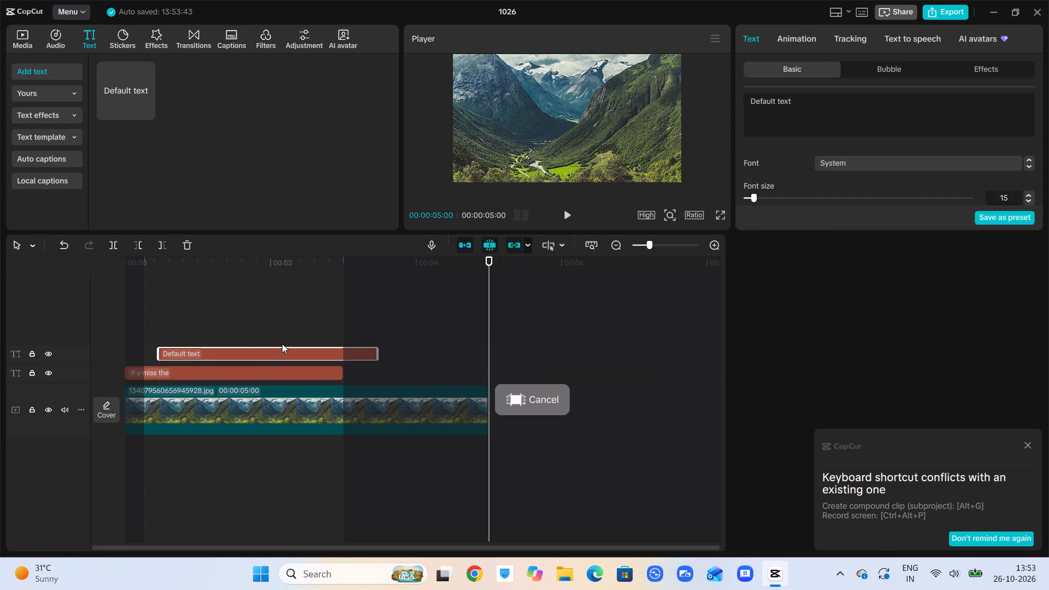
{"action": "left_click_drag", "start_coordinate": [259, 350], "coordinate": [292, 347]}
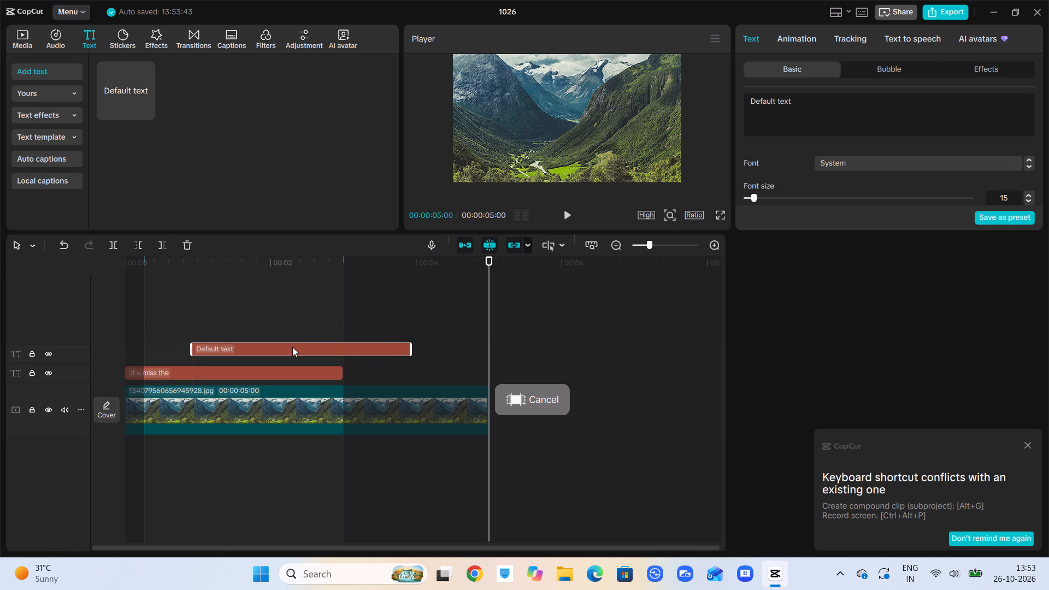
{"action": "left_click_drag", "start_coordinate": [292, 347], "coordinate": [305, 349]}
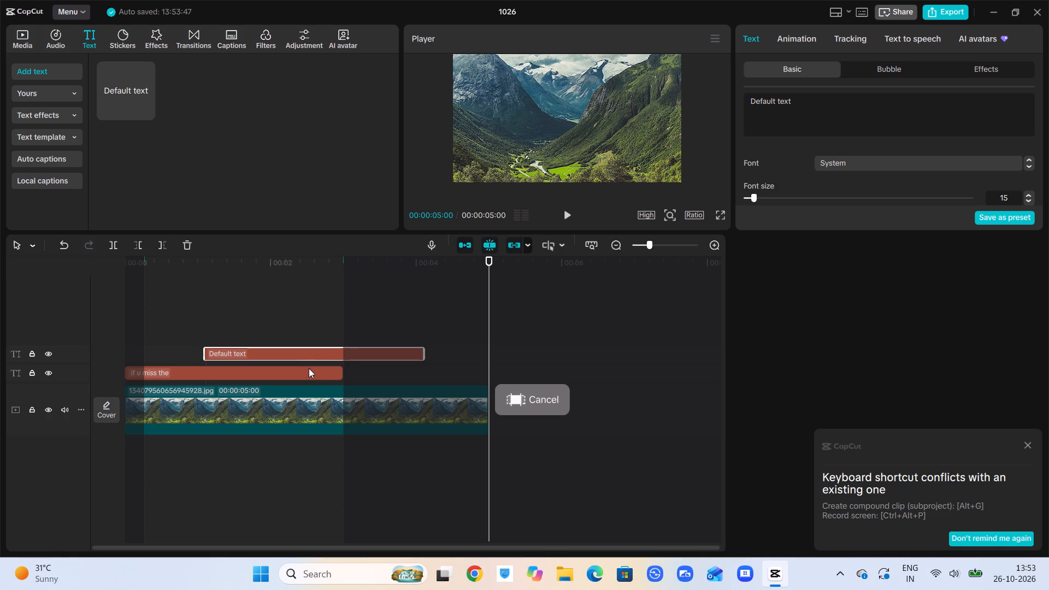
Trim the end of the "if u miss the" clip back to where the second text clip starts, and play the sequence.
{"action": "left_click", "coordinate": [309, 368]}
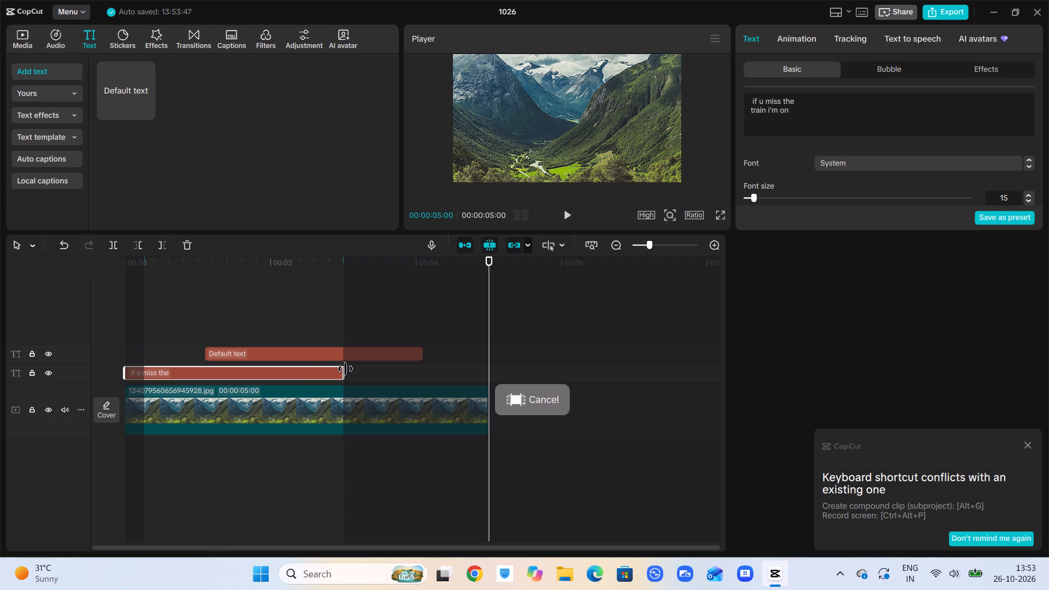
{"action": "left_click_drag", "start_coordinate": [345, 369], "coordinate": [232, 374]}
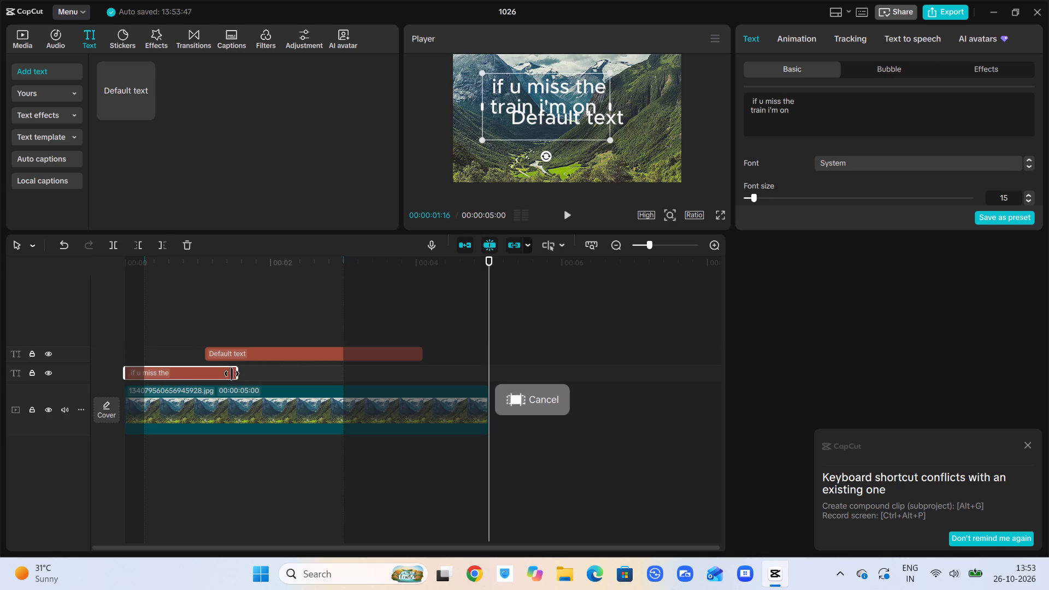
{"action": "left_click_drag", "start_coordinate": [232, 374], "coordinate": [208, 376]}
{"action": "left_click_drag", "start_coordinate": [208, 376], "coordinate": [206, 376]}
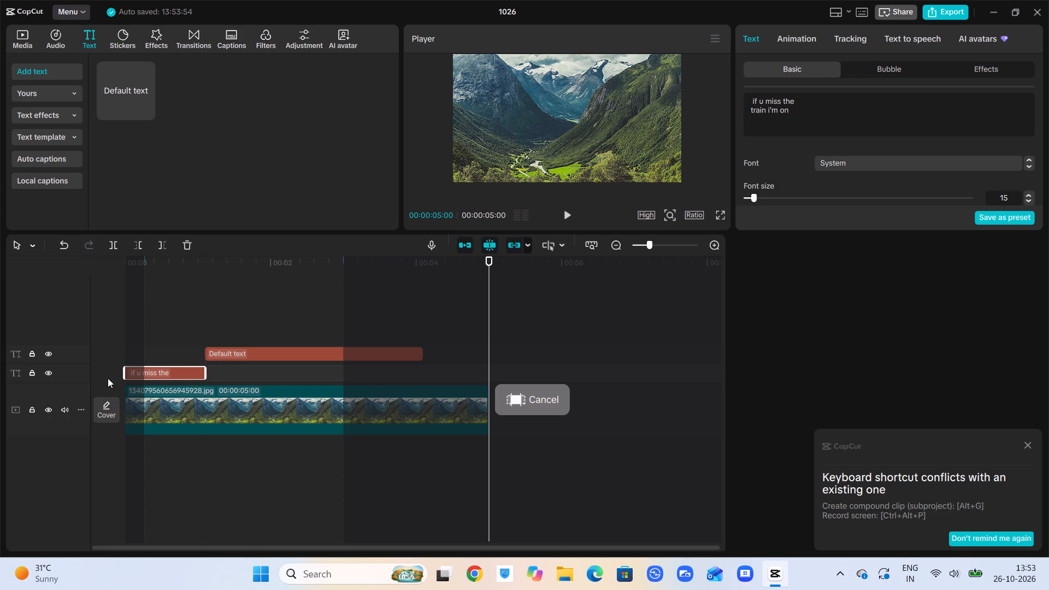
{"action": "left_click", "coordinate": [559, 214]}
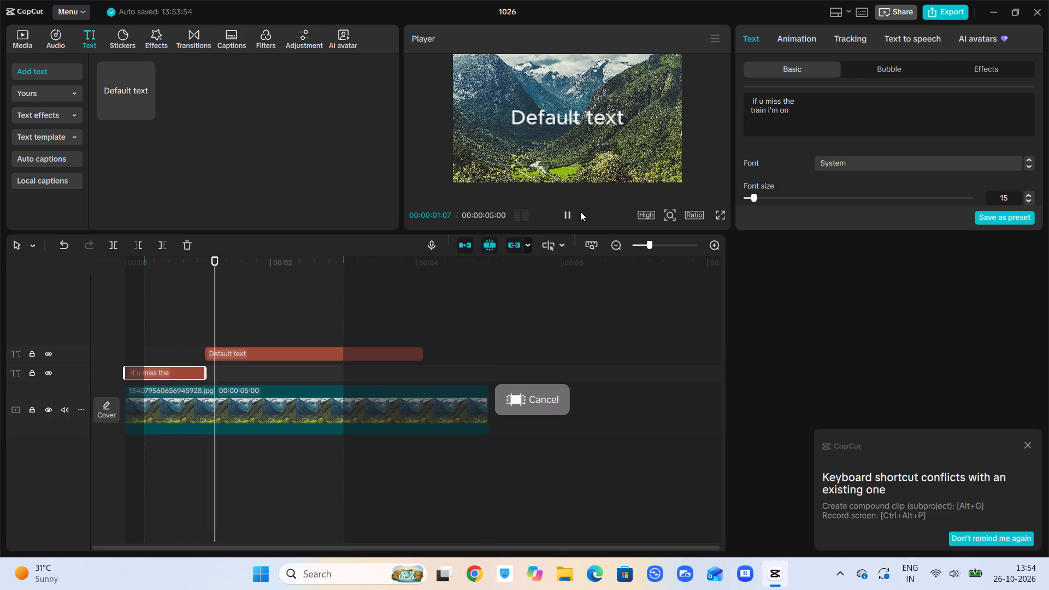
Replace the second text clip's default wording with "you will know".
{"action": "left_click", "coordinate": [248, 355]}
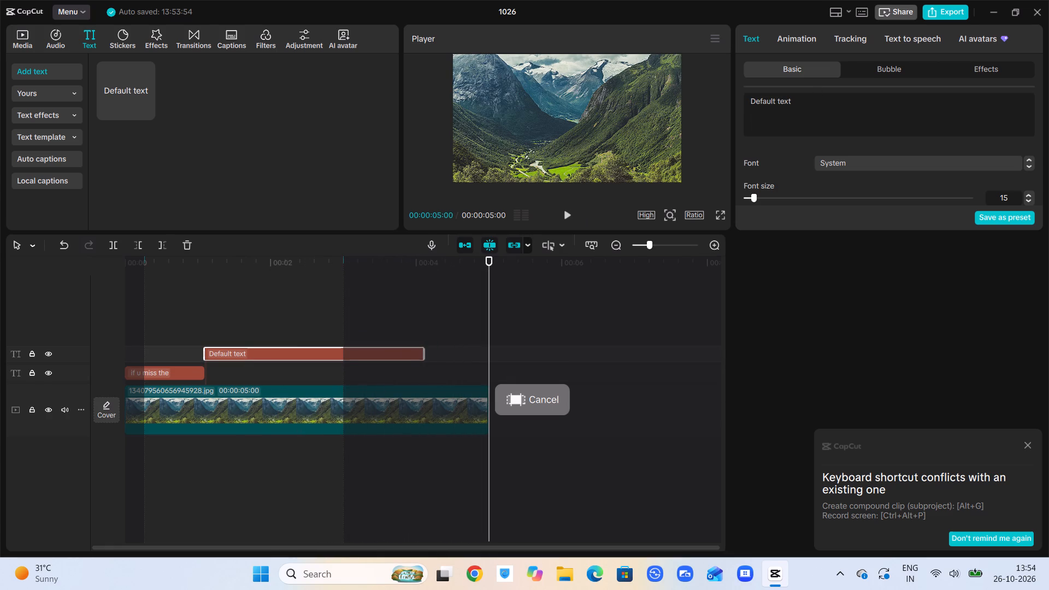
{"action": "left_click", "coordinate": [793, 101]}
{"action": "key", "text": "BackSpace"}
{"action": "key", "text": "BackSpace"}
{"action": "key", "text": "BackSpace"}
{"action": "key", "text": "BackSpace"}
{"action": "key", "text": "BackSpace"}
{"action": "key", "text": "BackSpace"}
{"action": "key", "text": "BackSpace"}
{"action": "key", "text": "BackSpace"}
{"action": "key", "text": "BackSpace"}
{"action": "key", "text": "BackSpace"}
{"action": "key", "text": "BackSpace"}
{"action": "key", "text": "BackSpace"}
{"action": "key", "text": "BackSpace"}
{"action": "key", "text": "BackSpace"}
{"action": "key", "text": "BackSpace"}
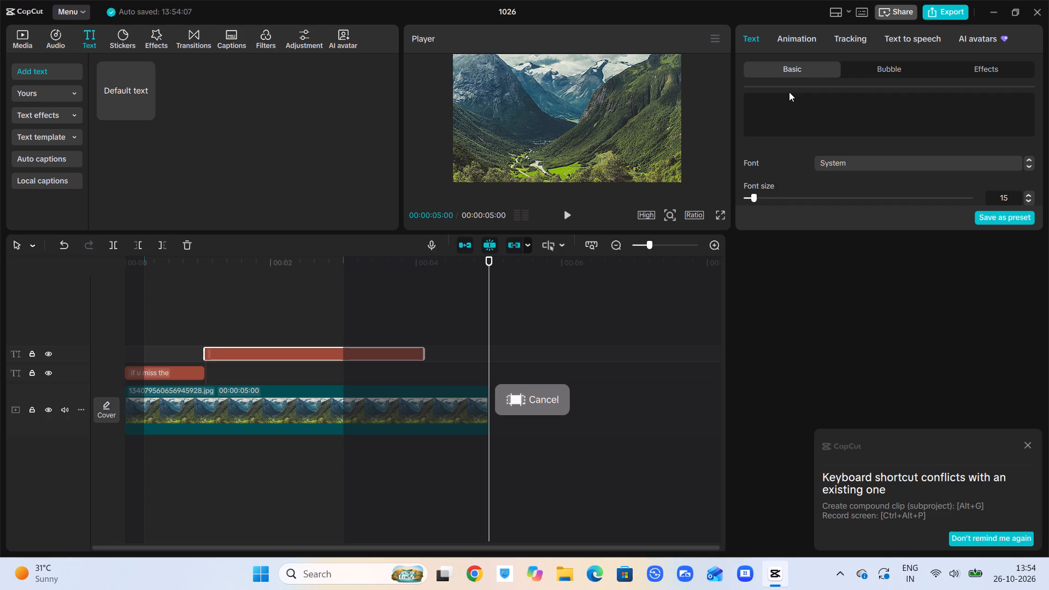
{"action": "type", "text": "you will know"}
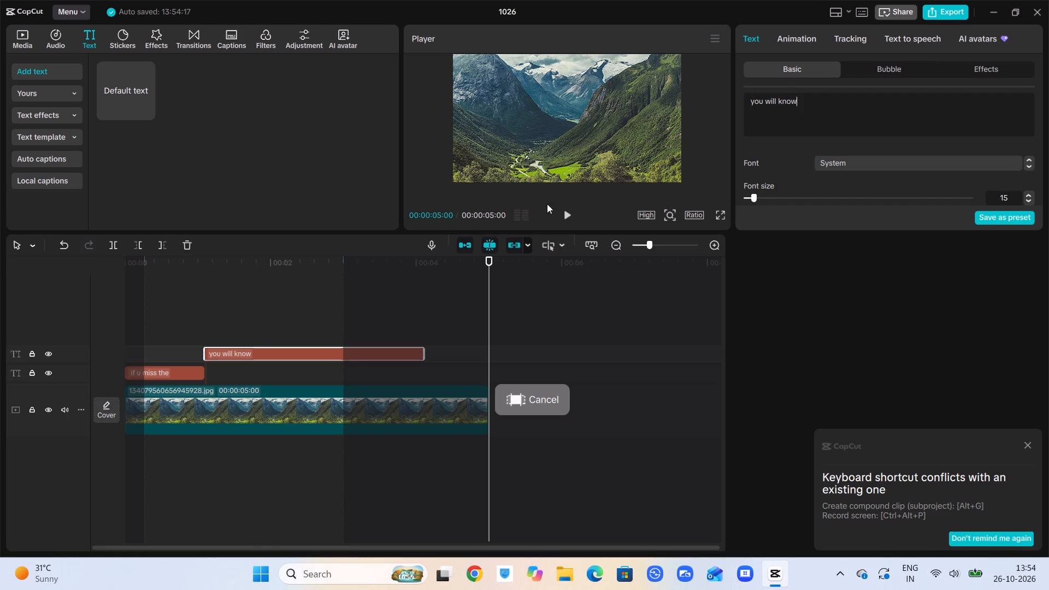
Play the sequence from the start and pause at about 00:00:01:20, within the second text clip.
{"action": "left_click", "coordinate": [632, 243]}
{"action": "left_click", "coordinate": [638, 243]}
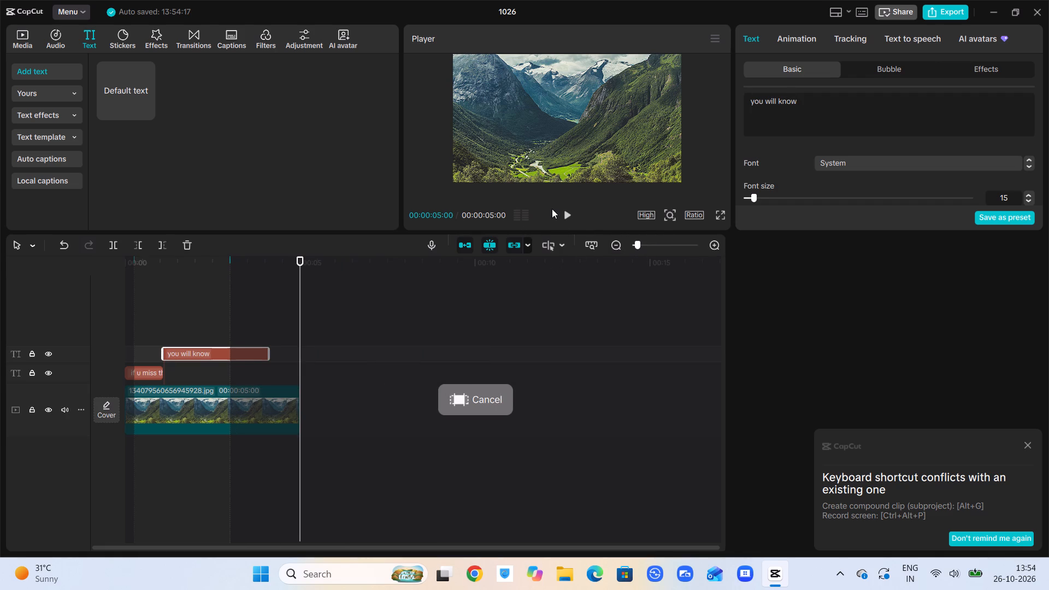
{"action": "left_click", "coordinate": [567, 211]}
{"action": "left_click", "coordinate": [567, 211]}
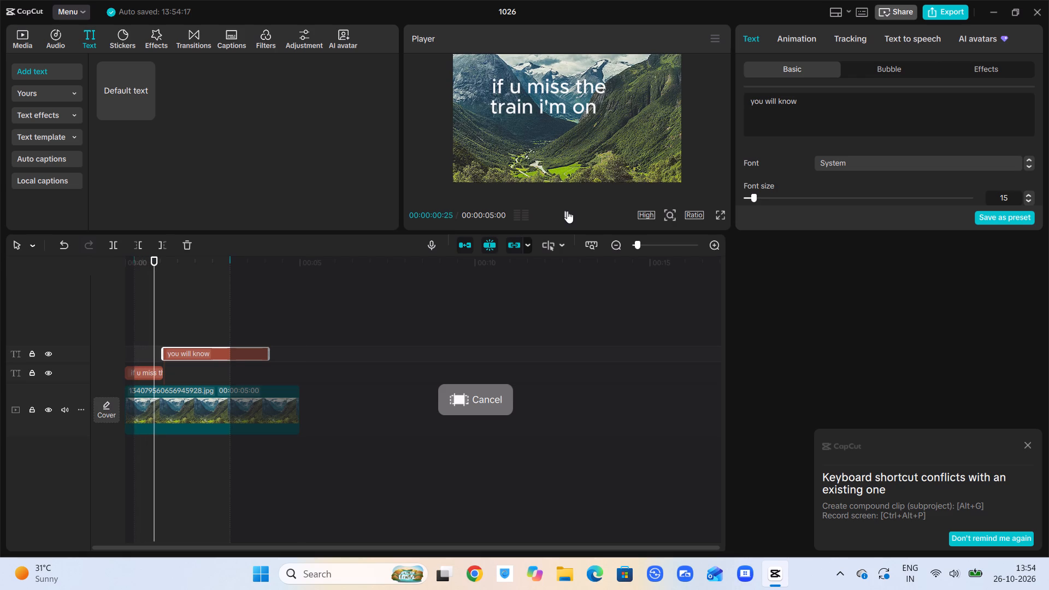
{"action": "left_click", "coordinate": [567, 211]}
{"action": "left_click", "coordinate": [567, 211]}
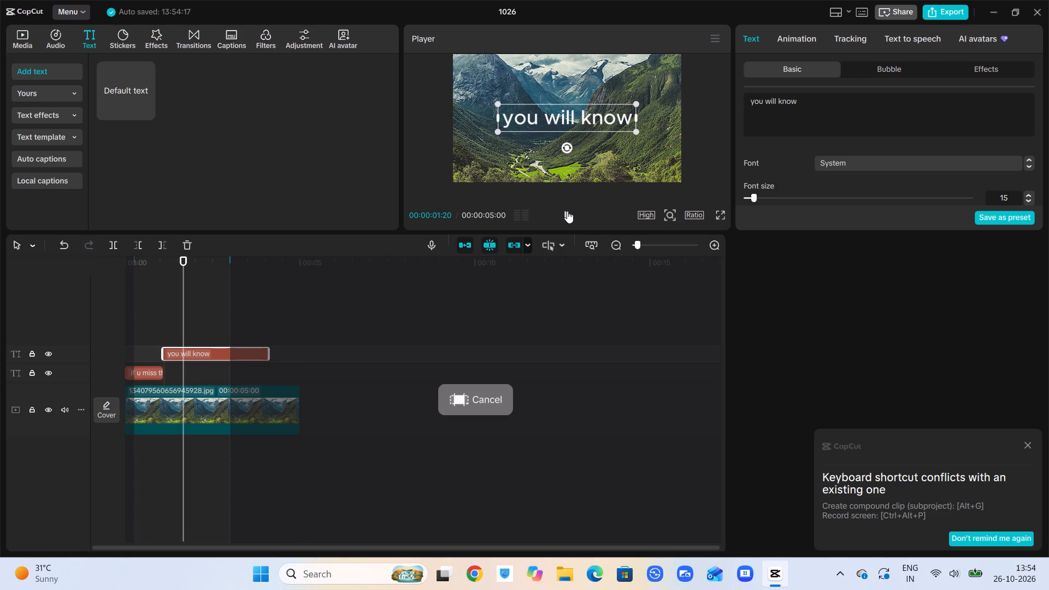
Add a second line reading "that i'm gone" to the "you will know" text clip.
{"action": "left_click", "coordinate": [803, 104]}
{"action": "key", "text": "space"}
{"action": "key", "text": "Return"}
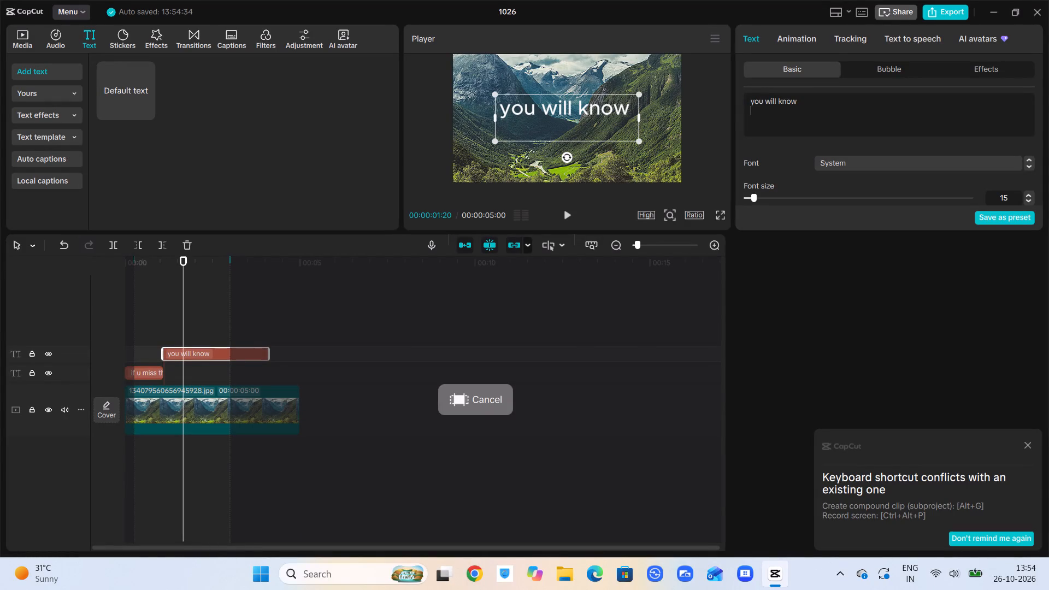
{"action": "type", "text": "that"}
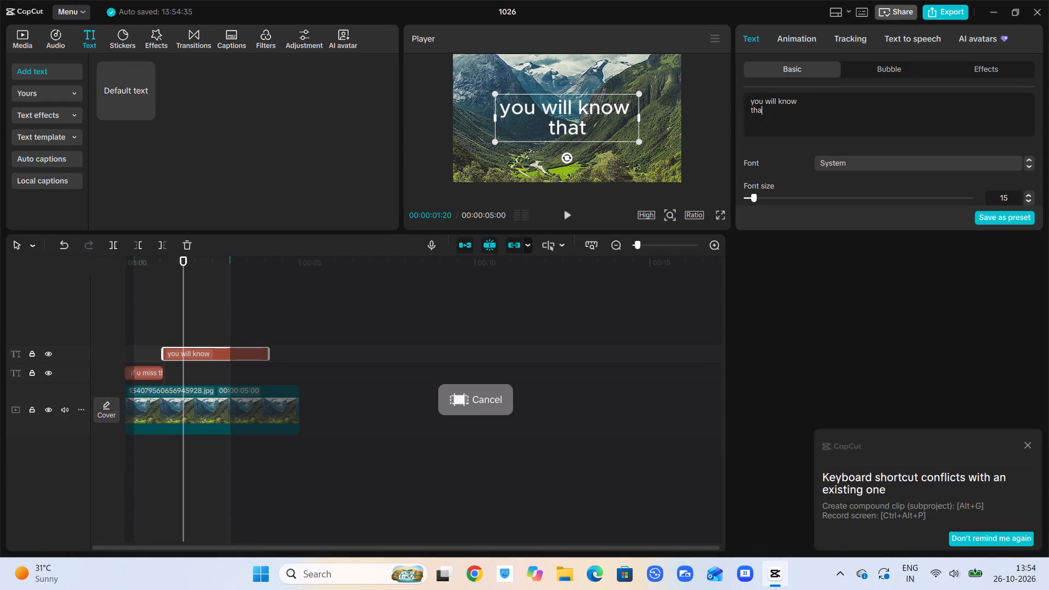
{"action": "key", "text": "space"}
{"action": "type", "text": "i'mm"}
{"action": "key", "text": "space"}
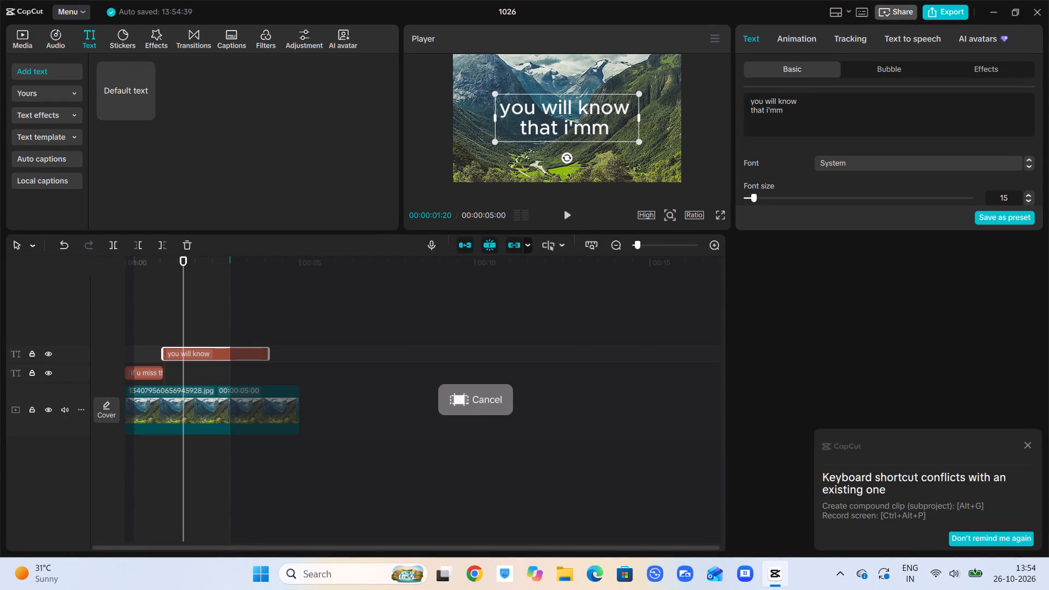
{"action": "key", "text": "BackSpace"}
{"action": "key", "text": "BackSpace"}
{"action": "key", "text": "space"}
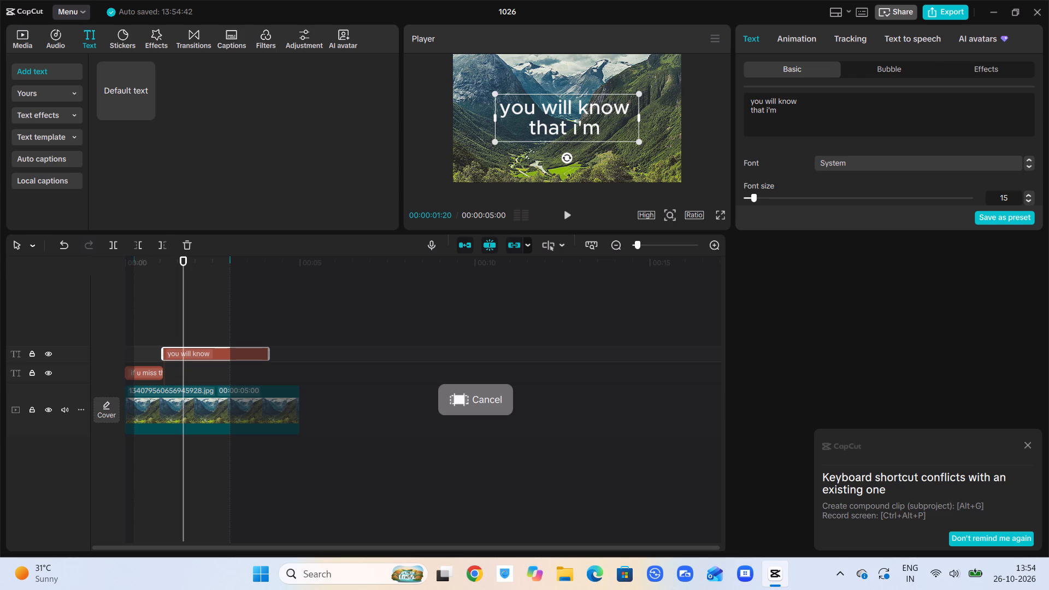
{"action": "type", "text": "gone"}
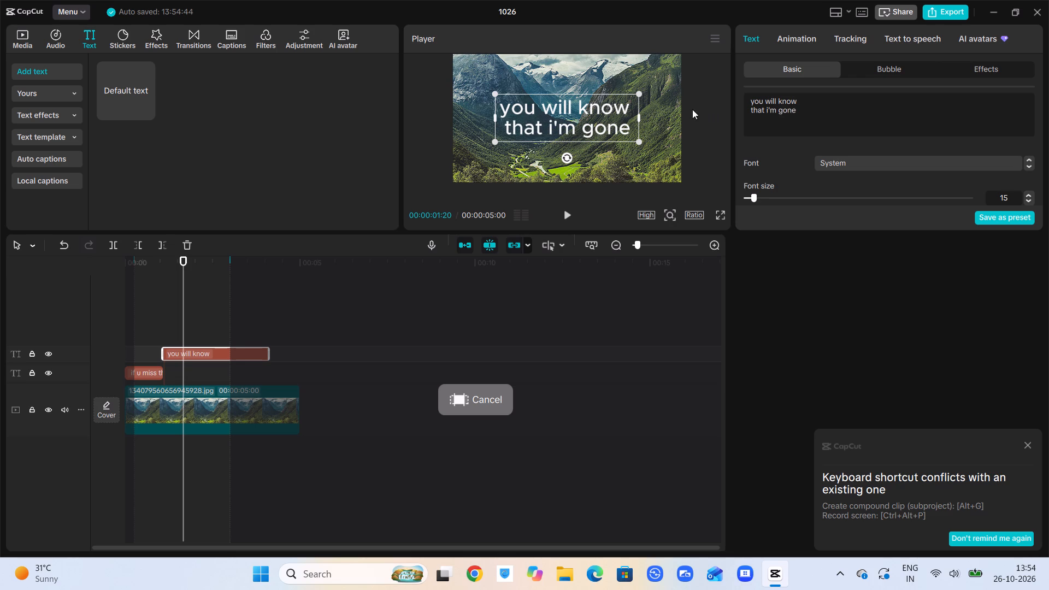
Scale the "you will know that i'm gone" text down slightly in the preview.
{"action": "left_click_drag", "start_coordinate": [633, 142], "coordinate": [623, 137]}
{"action": "left_click", "coordinate": [623, 137]}
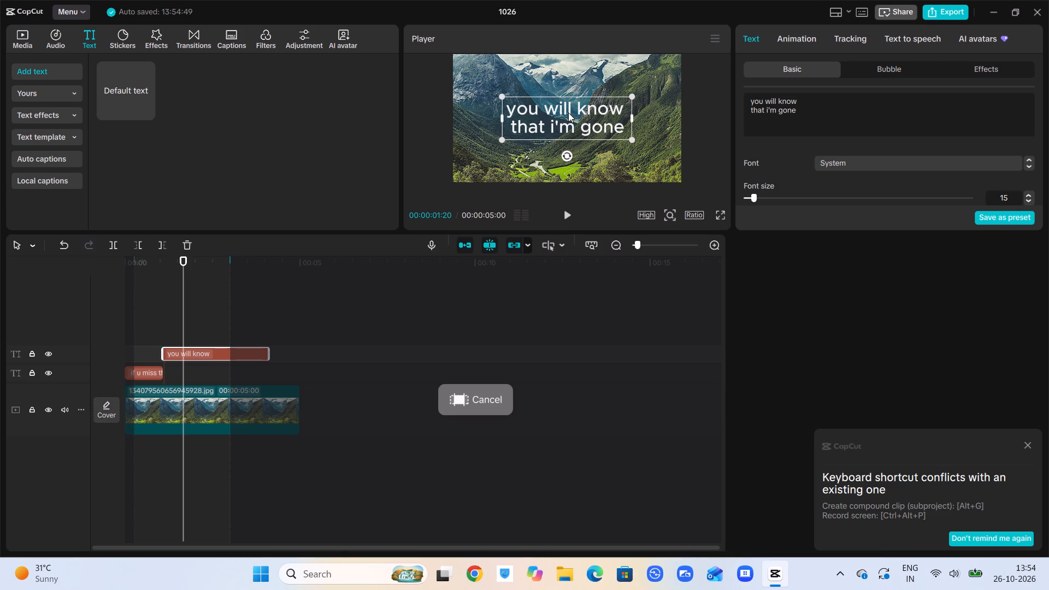
Move the "you will know that i'm gone" text up and left of centre in the preview frame.
{"action": "left_click_drag", "start_coordinate": [568, 113], "coordinate": [543, 99]}
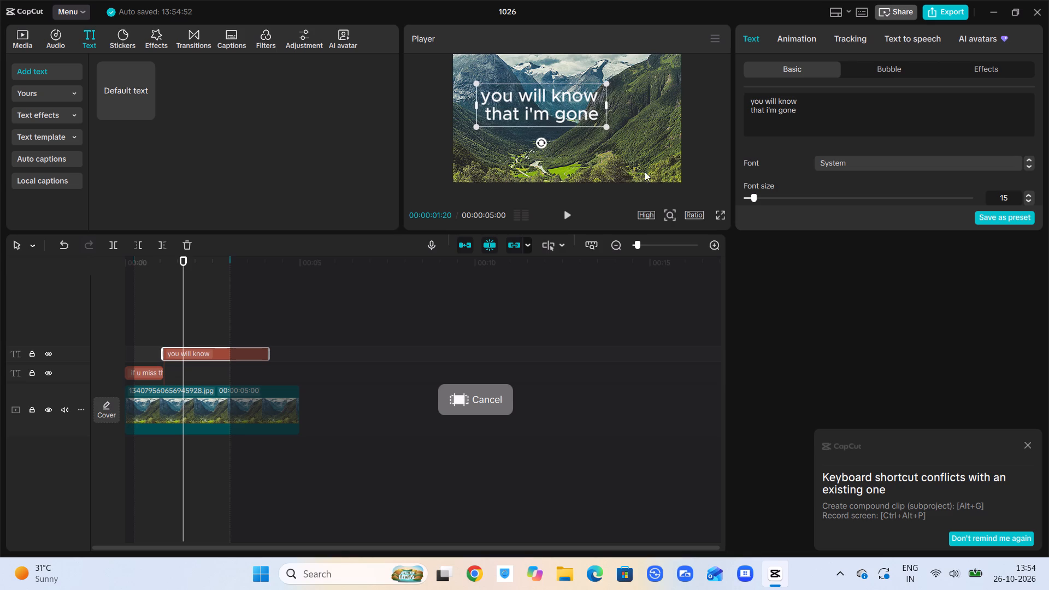
Shorten the "you will know" text clip by trimming its end to shortly before 3 seconds.
{"action": "left_click", "coordinate": [532, 262]}
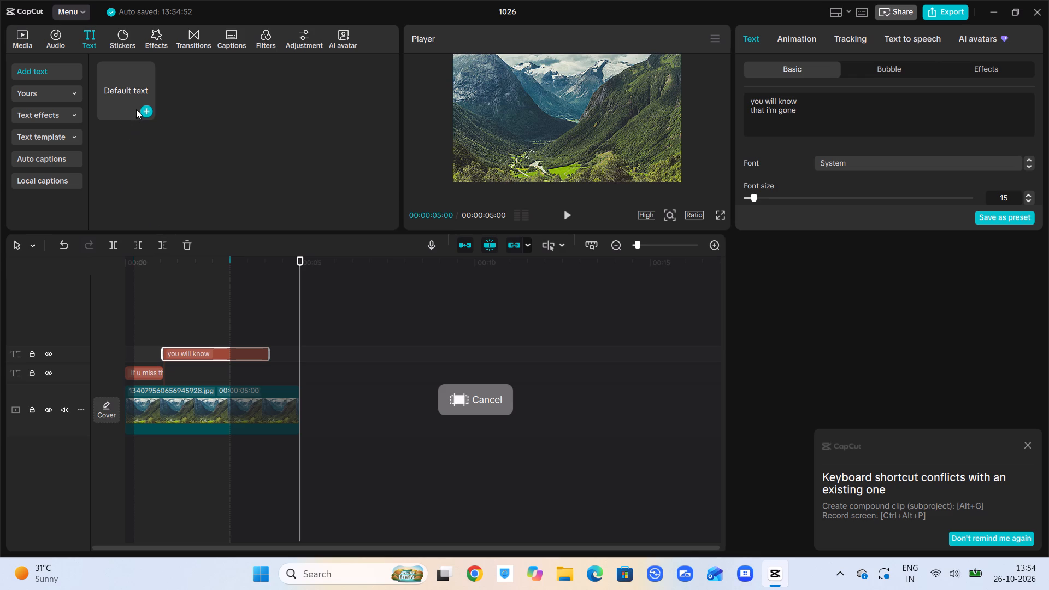
{"action": "left_click", "coordinate": [268, 350]}
{"action": "left_click_drag", "start_coordinate": [268, 350], "coordinate": [262, 351]}
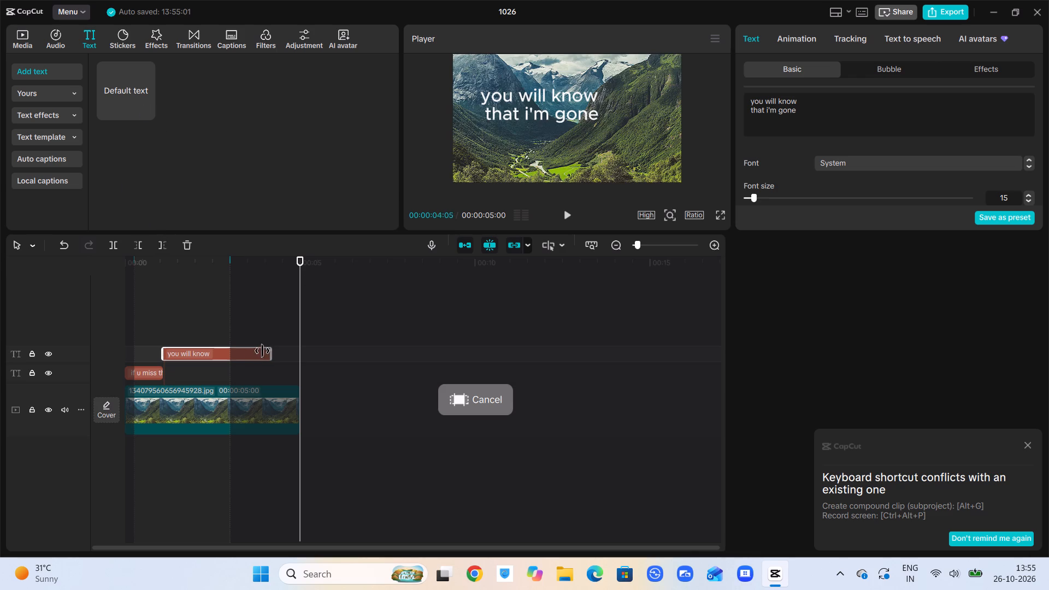
{"action": "left_click_drag", "start_coordinate": [262, 351], "coordinate": [219, 359]}
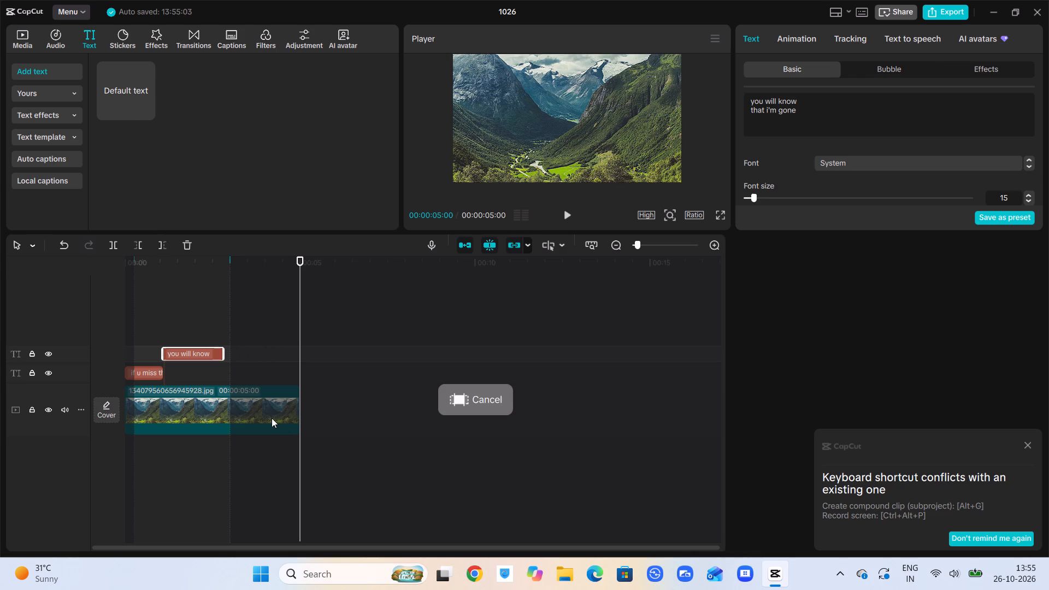
Extend the landscape image clip's end to a duration of 00:00:07:06.
{"action": "left_click", "coordinate": [272, 418]}
{"action": "left_click_drag", "start_coordinate": [299, 415], "coordinate": [340, 422]}
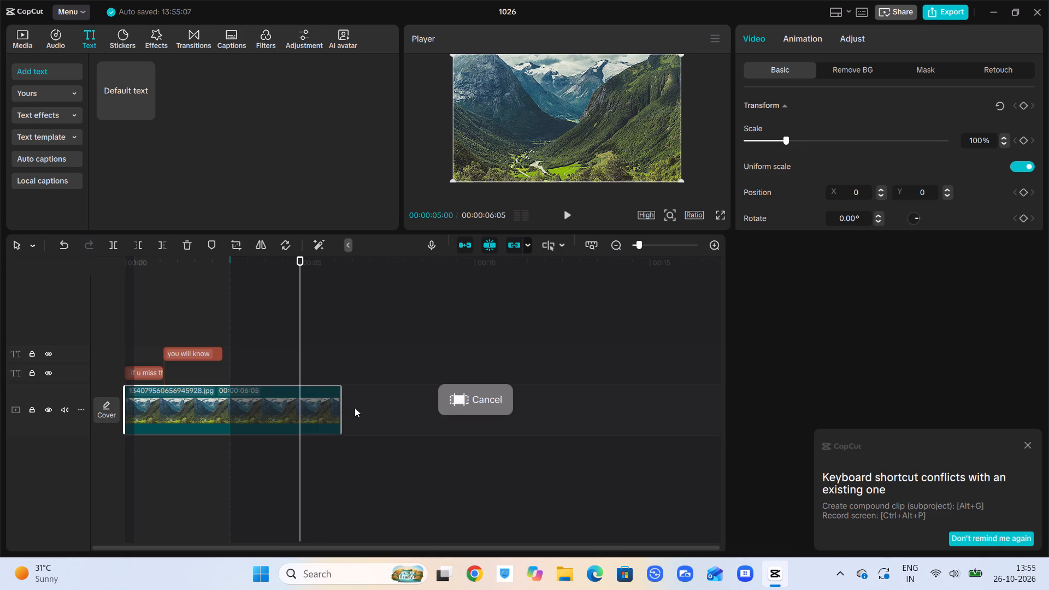
{"action": "left_click", "coordinate": [343, 409]}
{"action": "left_click_drag", "start_coordinate": [343, 409], "coordinate": [376, 413]}
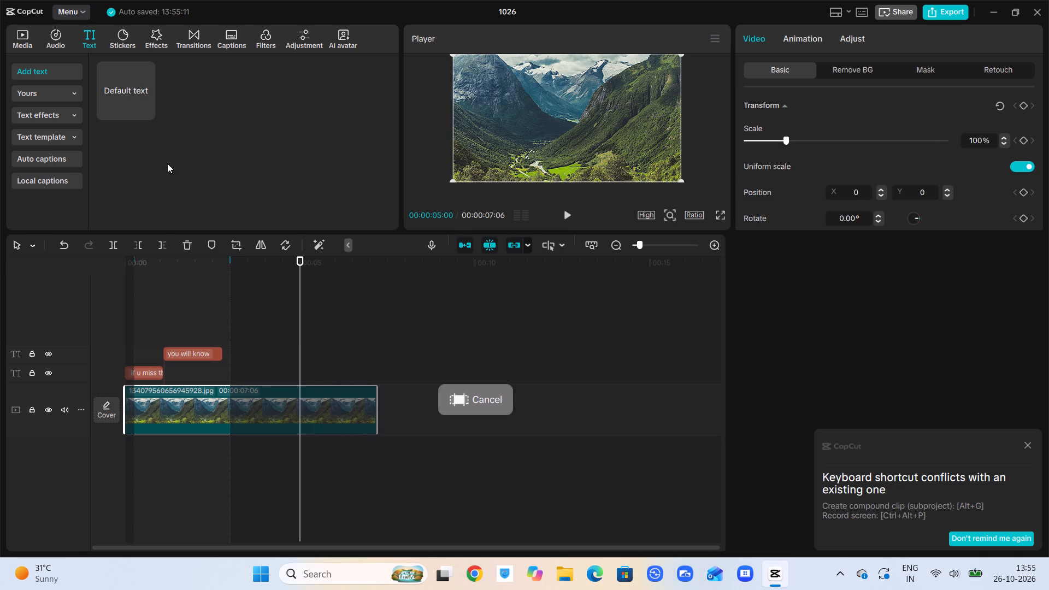
Add a third default text clip at 00:00:05:00 on the timeline.
{"action": "left_click", "coordinate": [139, 109]}
{"action": "left_click", "coordinate": [141, 109]}
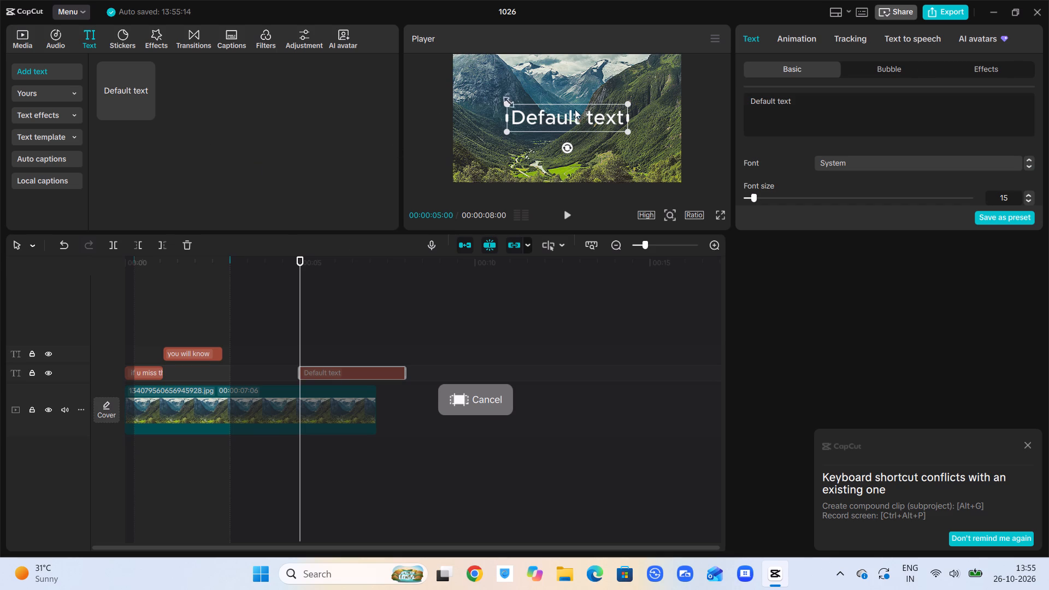
Replace the third text clip's default wording with "you can hear".
{"action": "left_click", "coordinate": [800, 102]}
{"action": "key", "text": "BackSpace"}
{"action": "key", "text": "BackSpace"}
{"action": "key", "text": "BackSpace"}
{"action": "key", "text": "BackSpace"}
{"action": "key", "text": "BackSpace"}
{"action": "key", "text": "BackSpace"}
{"action": "key", "text": "BackSpace"}
{"action": "key", "text": "BackSpace"}
{"action": "key", "text": "BackSpace"}
{"action": "key", "text": "BackSpace"}
{"action": "key", "text": "BackSpace"}
{"action": "key", "text": "BackSpace"}
{"action": "key", "text": "BackSpace"}
{"action": "key", "text": "BackSpace"}
{"action": "key", "text": "BackSpace"}
{"action": "key", "text": "BackSpace"}
{"action": "key", "text": "BackSpace"}
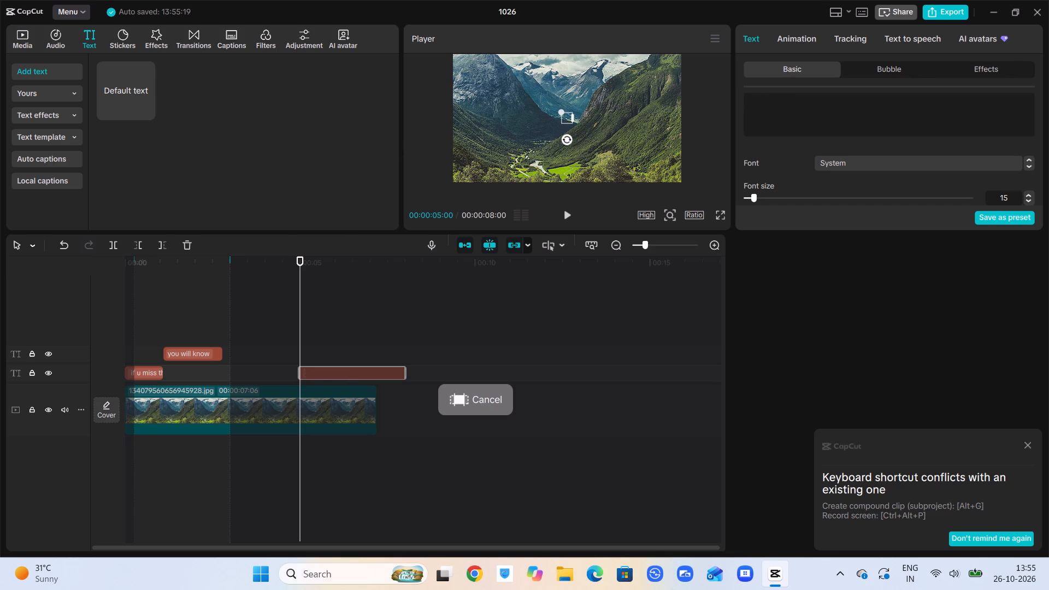
{"action": "type", "text": "you can hear"}
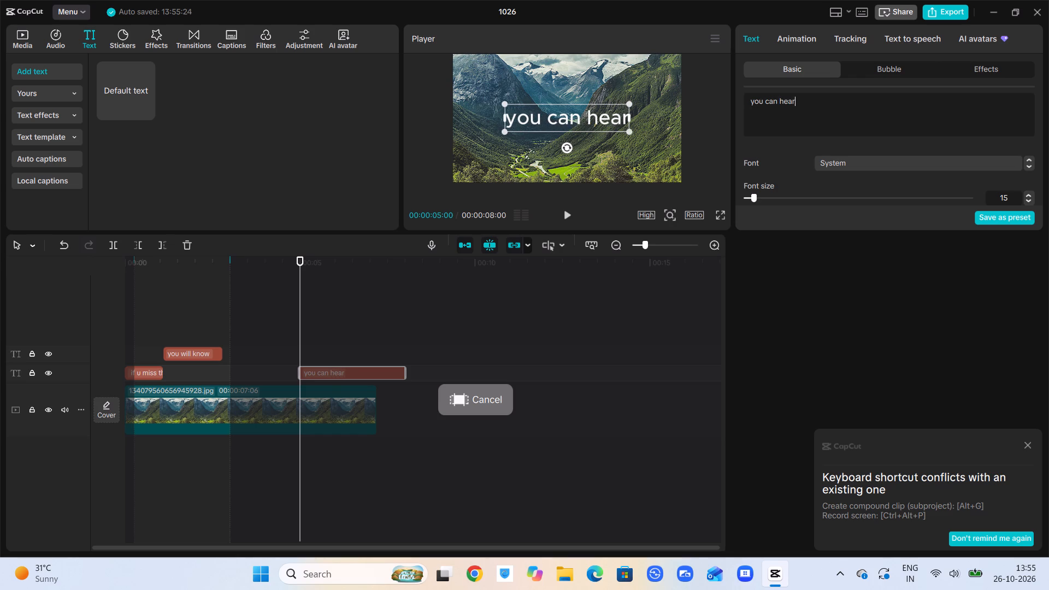
Add a second line reading "the whistle blows..." to the "you can hear" text clip.
{"action": "key", "text": "space"}
{"action": "key", "text": "Return"}
{"action": "type", "text": "the"}
{"action": "key", "text": "space"}
{"action": "type", "text": "whistle"}
{"action": "key", "text": "space"}
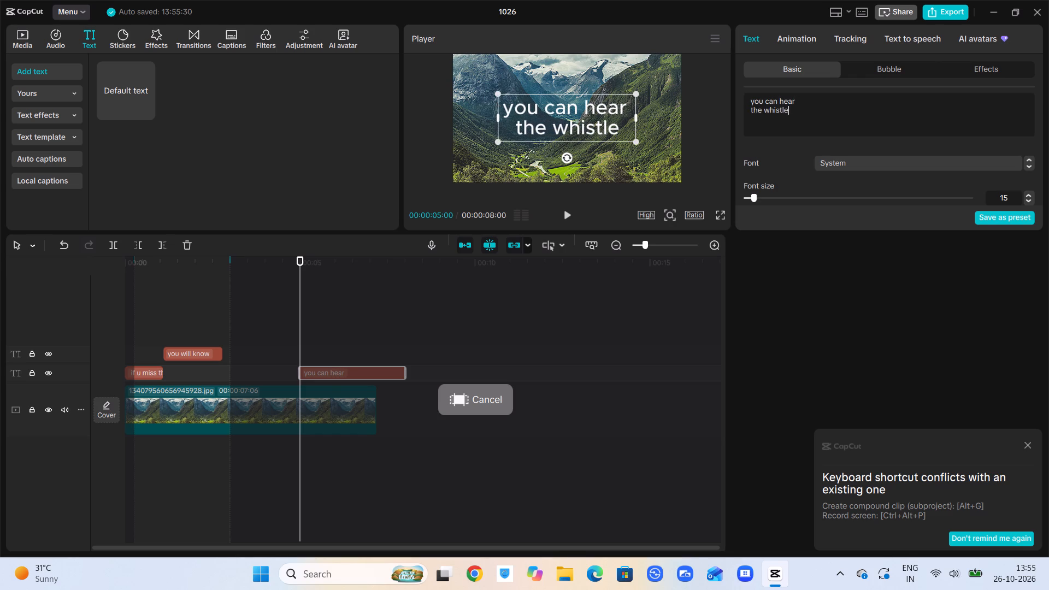
{"action": "type", "text": "blo"}
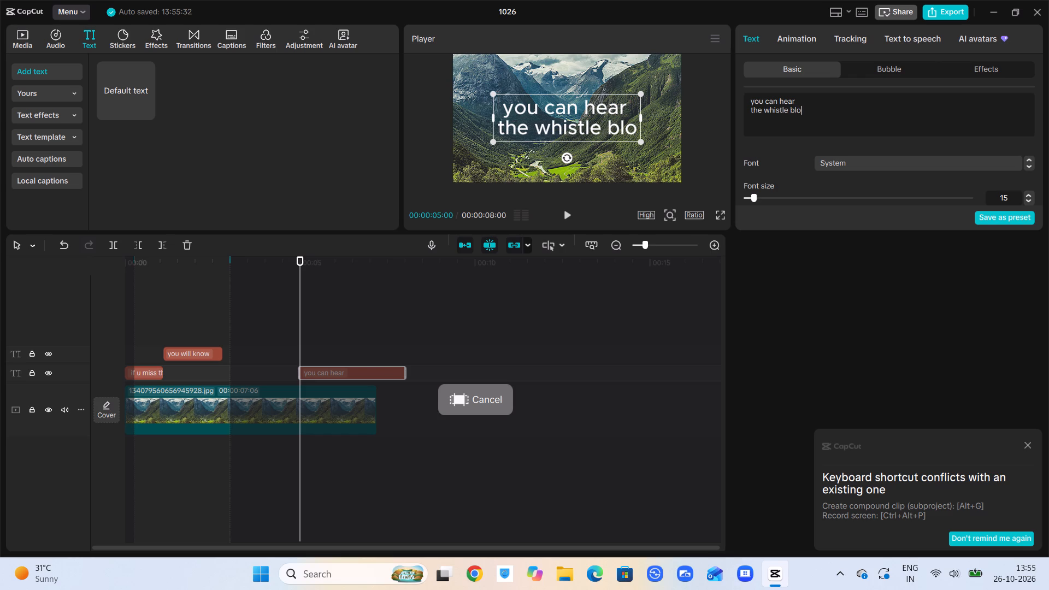
{"action": "type", "text": "ws"}
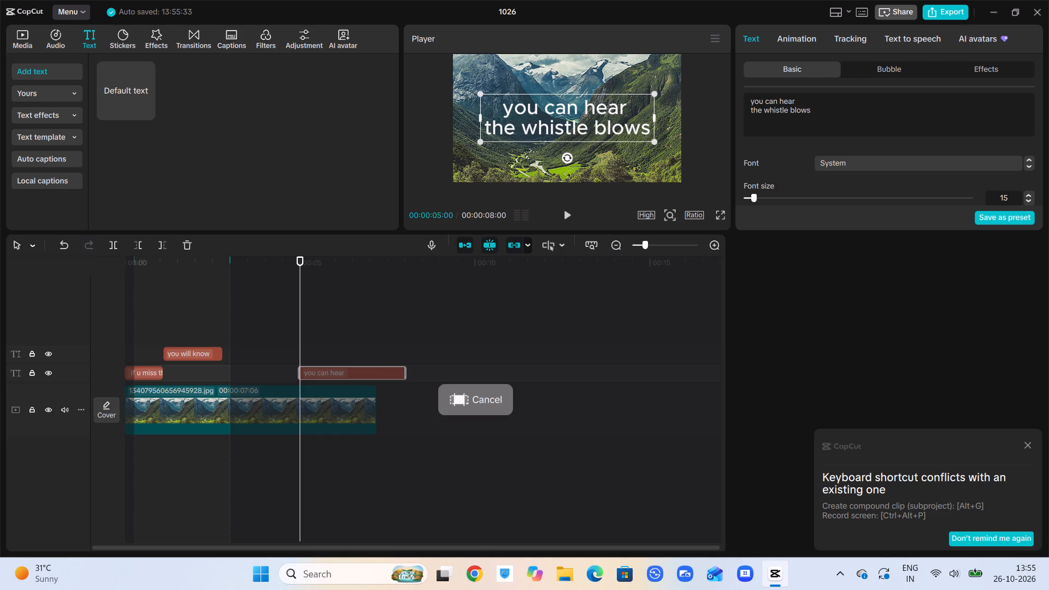
{"action": "type", "text": "..."}
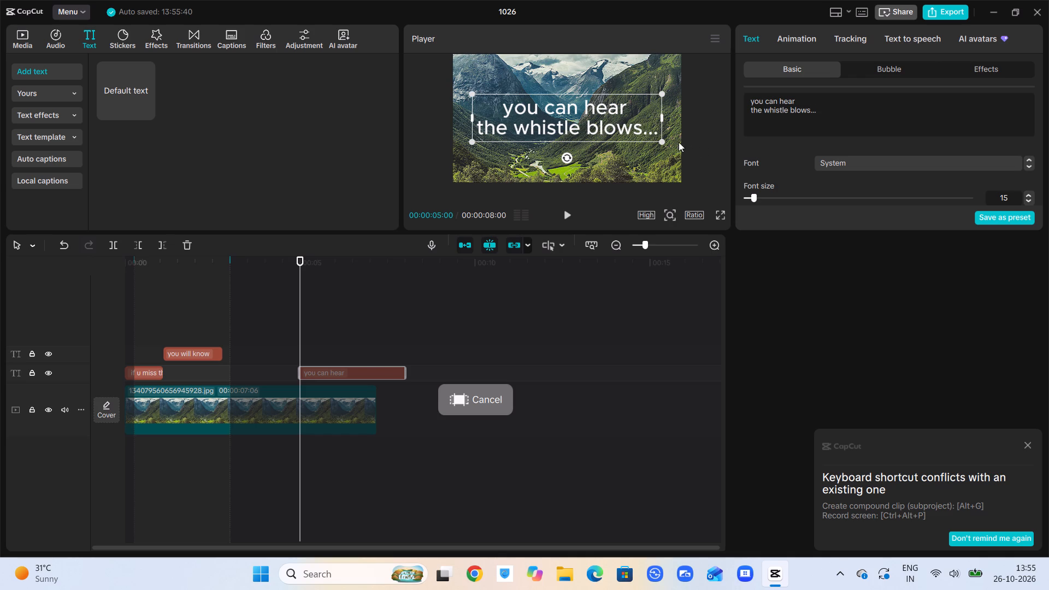
Scale the "you can hear the whistle blows..." text down slightly and place it slightly up and left of the frame's centre.
{"action": "left_click_drag", "start_coordinate": [664, 141], "coordinate": [636, 131]}
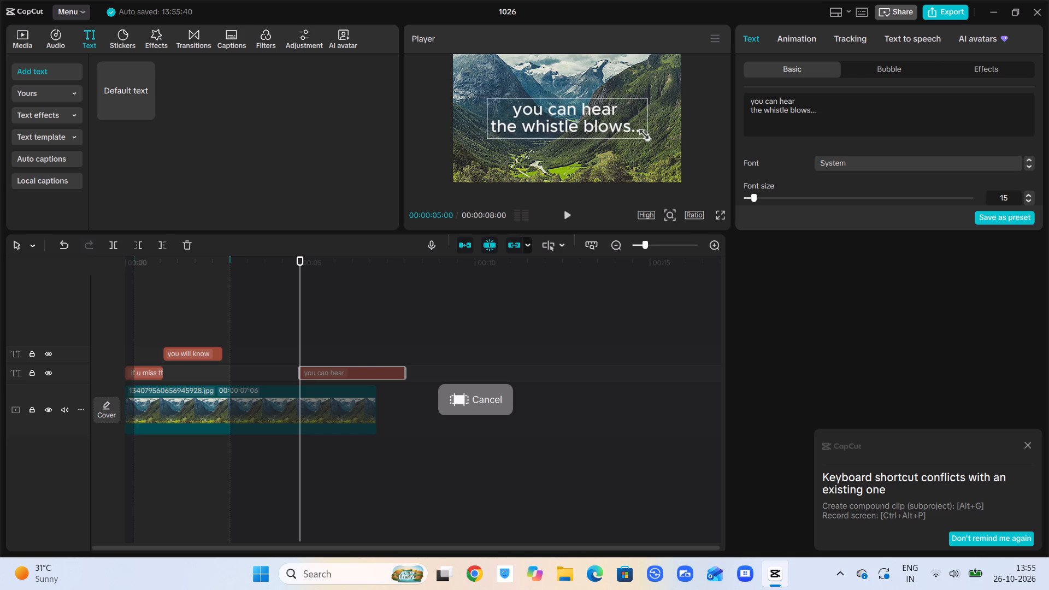
{"action": "left_click_drag", "start_coordinate": [636, 131], "coordinate": [632, 130]}
{"action": "left_click_drag", "start_coordinate": [560, 112], "coordinate": [555, 109]}
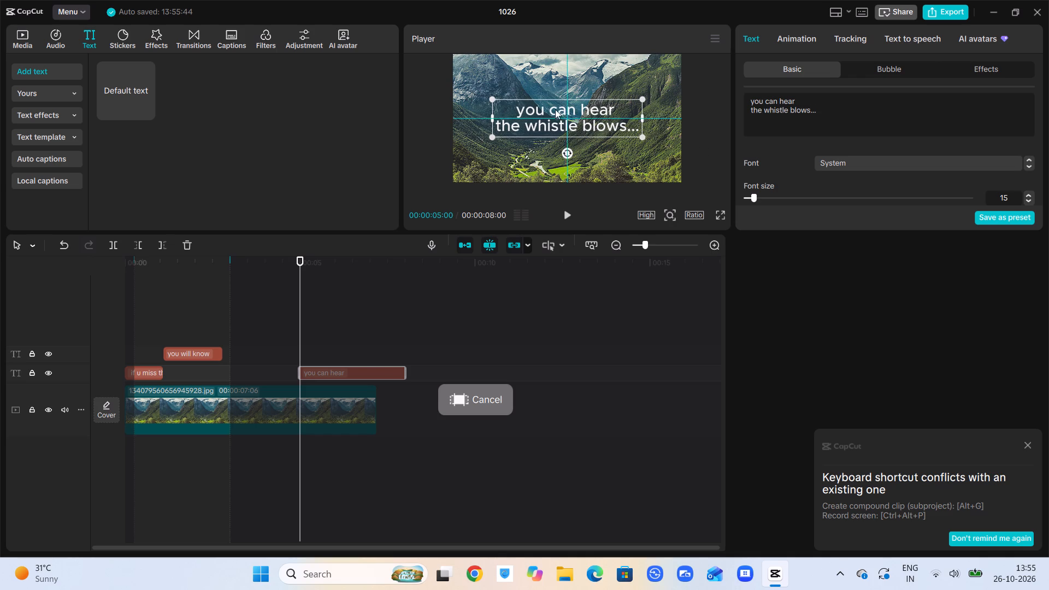
{"action": "left_click_drag", "start_coordinate": [555, 109], "coordinate": [549, 107]}
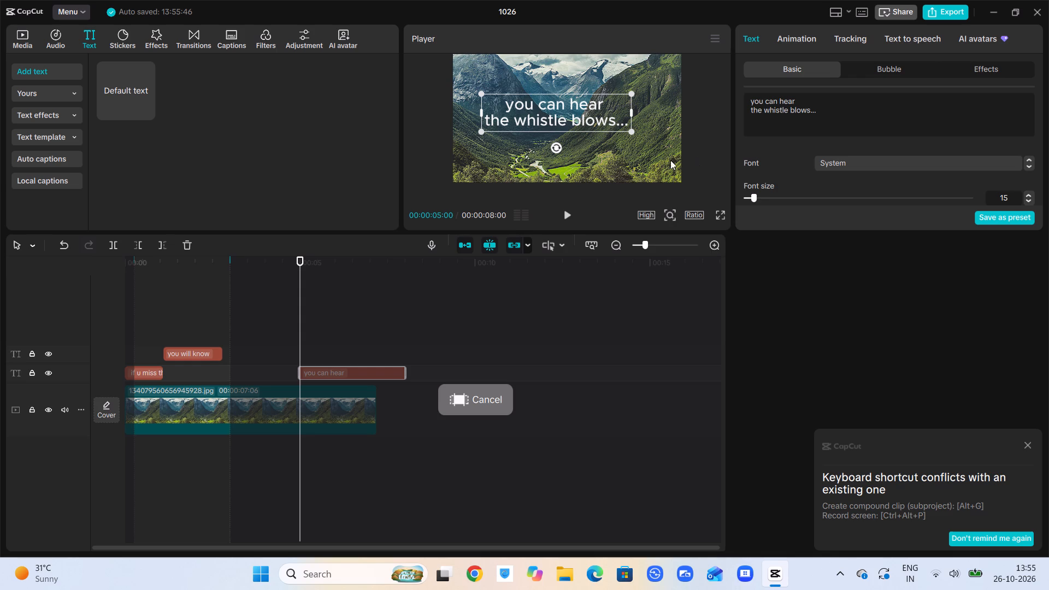
Move the landscape image out of the preview frame, to position X -4691, Y -3487.
{"action": "left_click_drag", "start_coordinate": [639, 158], "coordinate": [360, 365]}
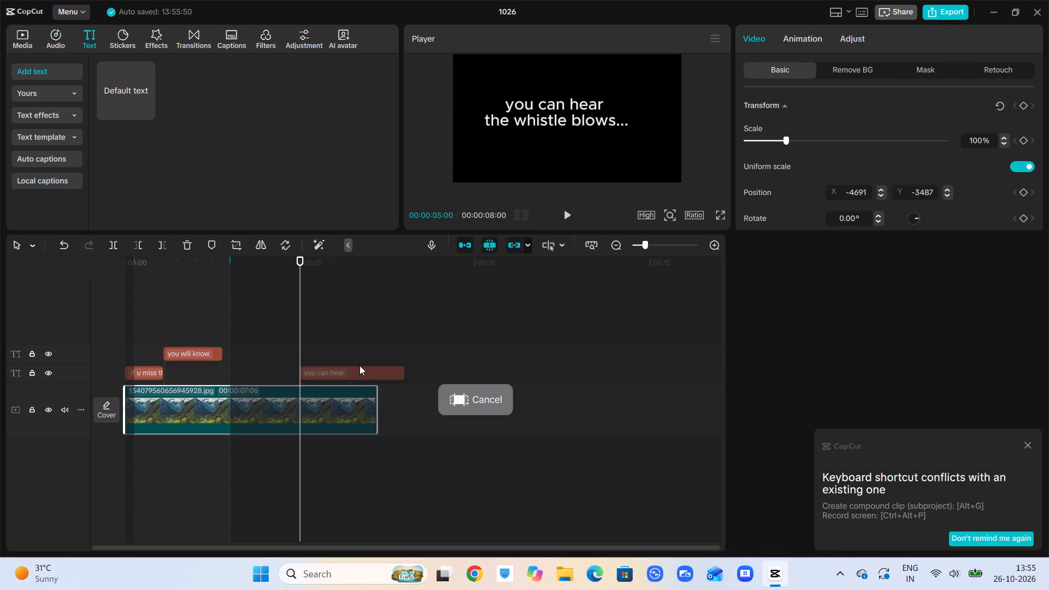
Move the "you can hear" text clip earlier so it starts directly after the "you will know" clip.
{"action": "left_click", "coordinate": [360, 365]}
{"action": "left_click", "coordinate": [358, 365]}
{"action": "left_click_drag", "start_coordinate": [358, 365], "coordinate": [311, 364]}
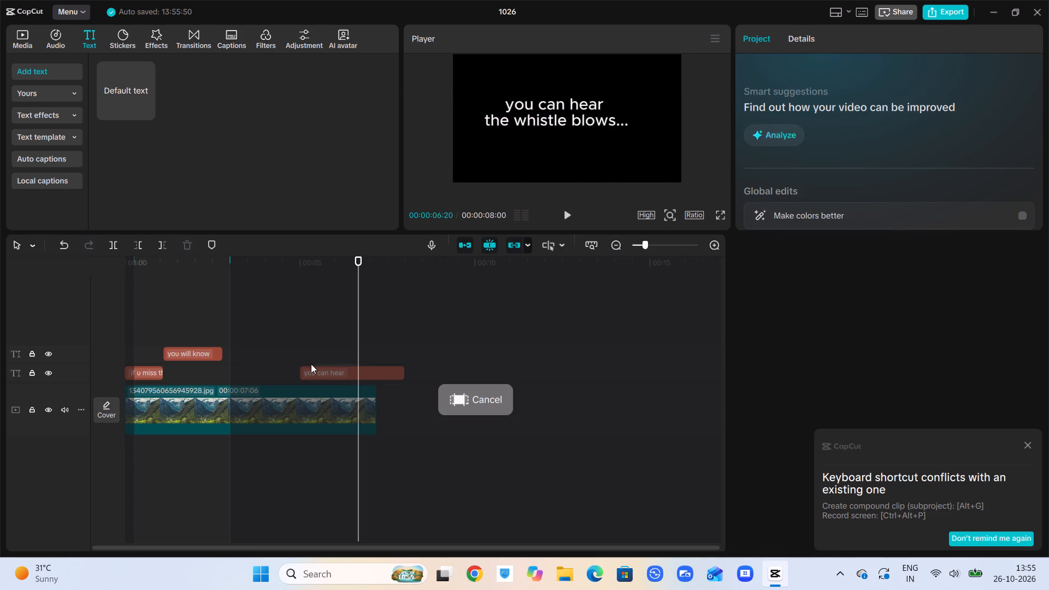
{"action": "left_click_drag", "start_coordinate": [337, 380], "coordinate": [338, 373]}
{"action": "left_click", "coordinate": [338, 373]}
{"action": "left_click_drag", "start_coordinate": [338, 373], "coordinate": [266, 370]}
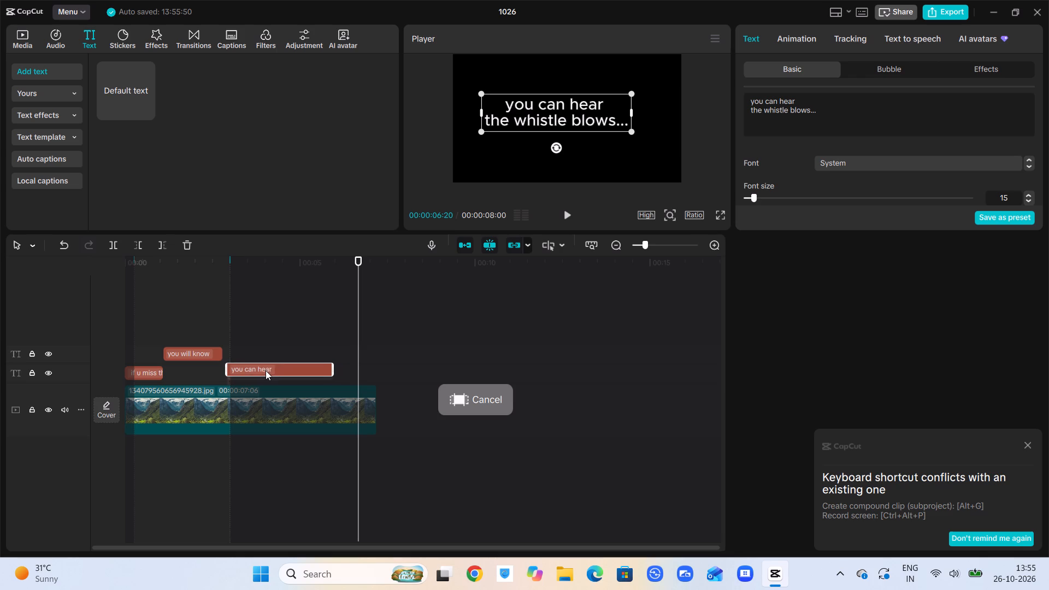
{"action": "left_click_drag", "start_coordinate": [266, 370], "coordinate": [263, 371]}
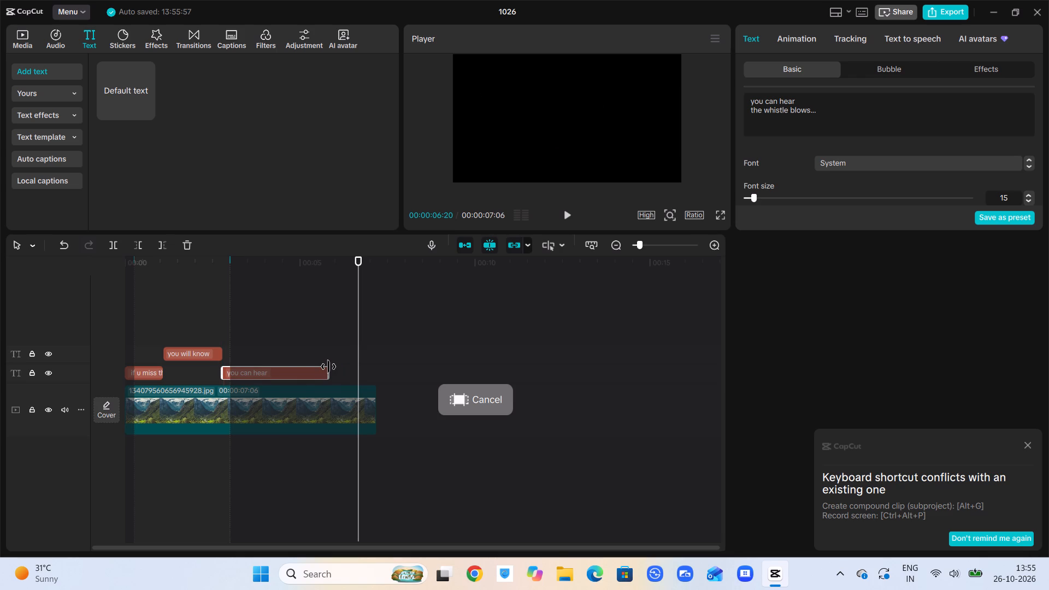
Trim the end of the "you can hear" text clip back to about 4.5 seconds on the timeline.
{"action": "left_click_drag", "start_coordinate": [328, 367], "coordinate": [297, 367]}
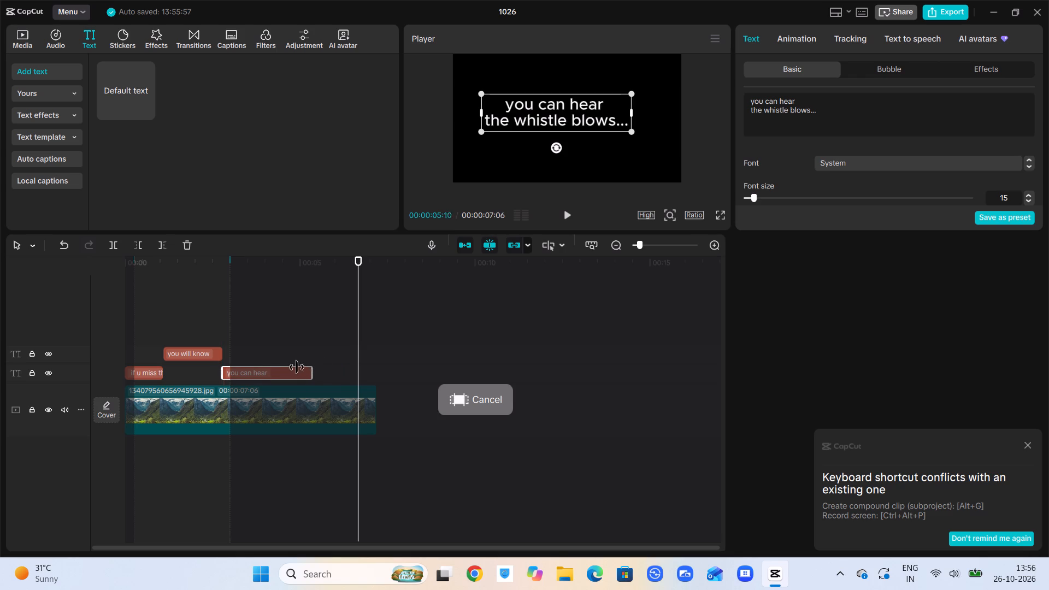
{"action": "left_click_drag", "start_coordinate": [297, 367], "coordinate": [279, 368]}
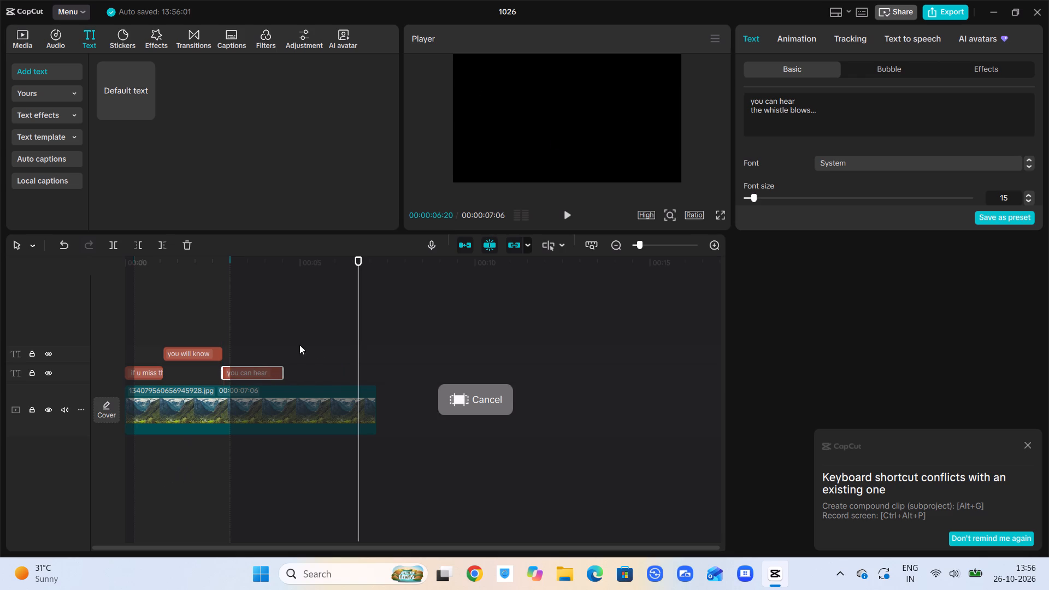
Play the whole sequence to review the three text clips over the landscape clip.
{"action": "left_click", "coordinate": [563, 217]}
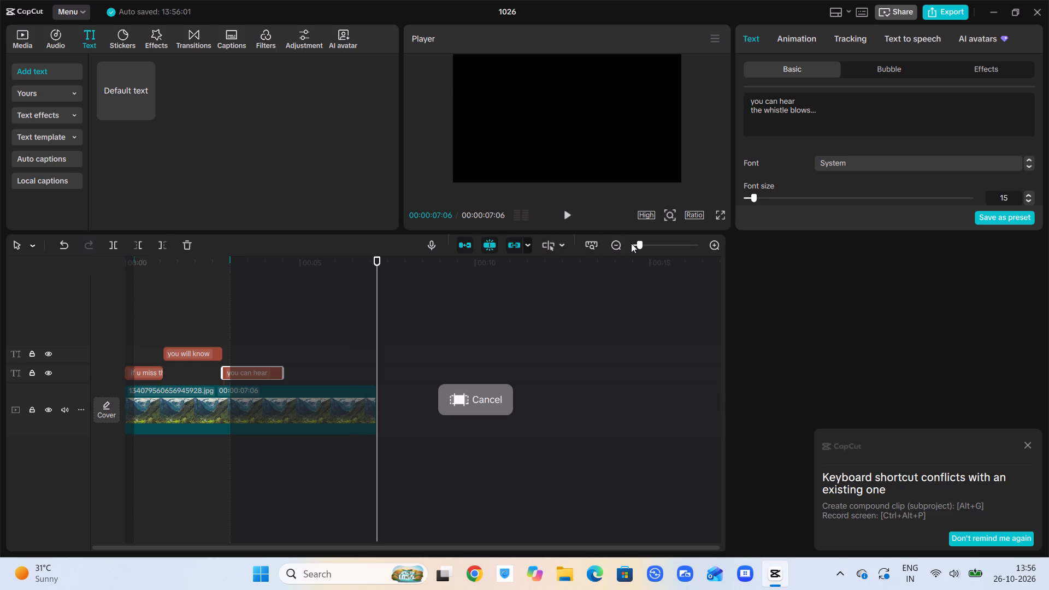
{"action": "left_click", "coordinate": [566, 213]}
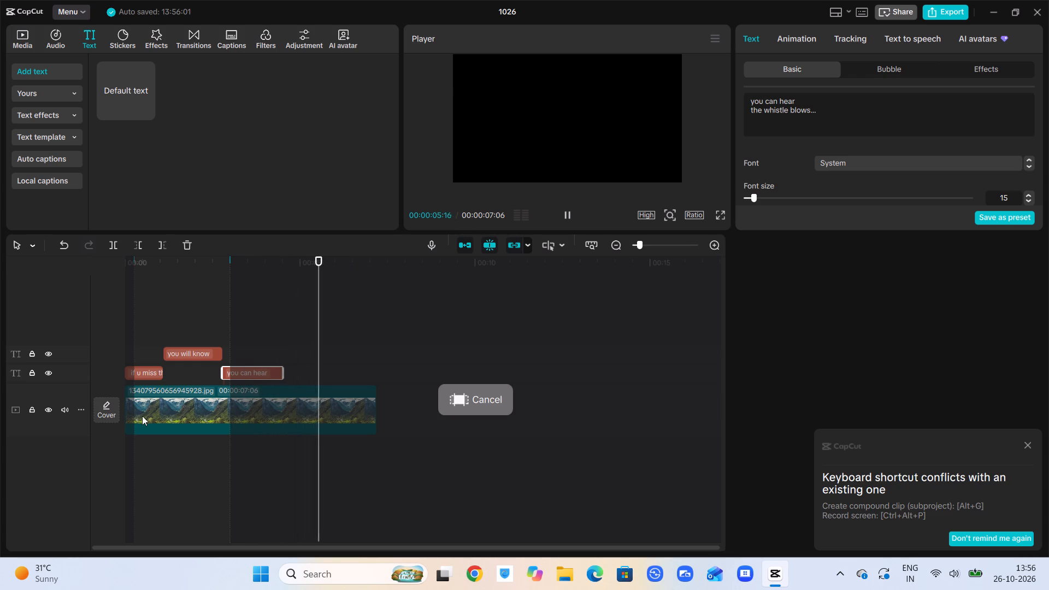
Place the "if u miss the train i'm on" text clip on its own track at the start of the sequence.
{"action": "left_click_drag", "start_coordinate": [131, 377], "coordinate": [148, 358]}
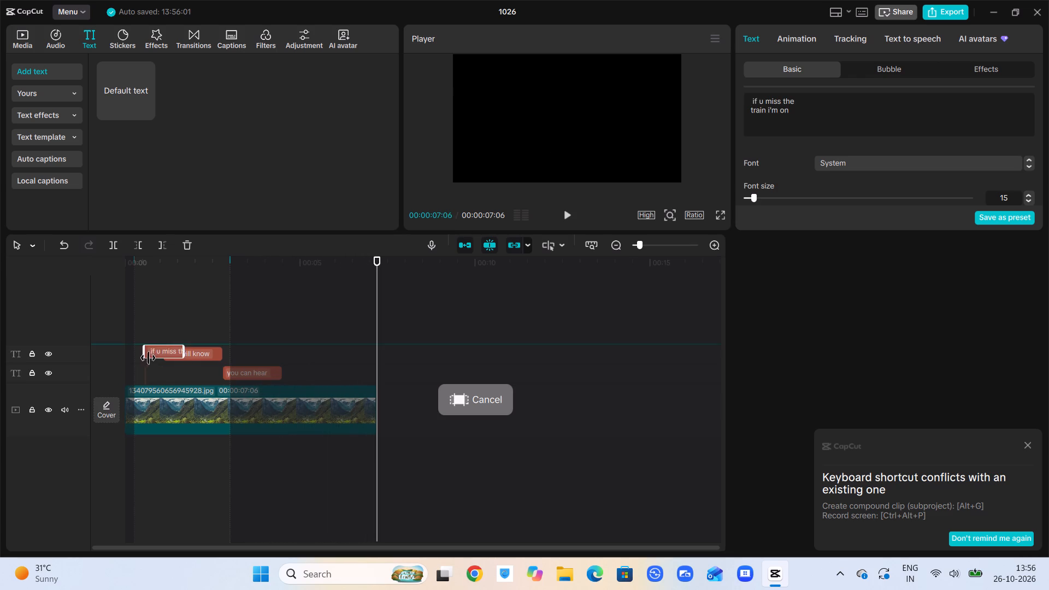
{"action": "left_click_drag", "start_coordinate": [148, 358], "coordinate": [133, 382]}
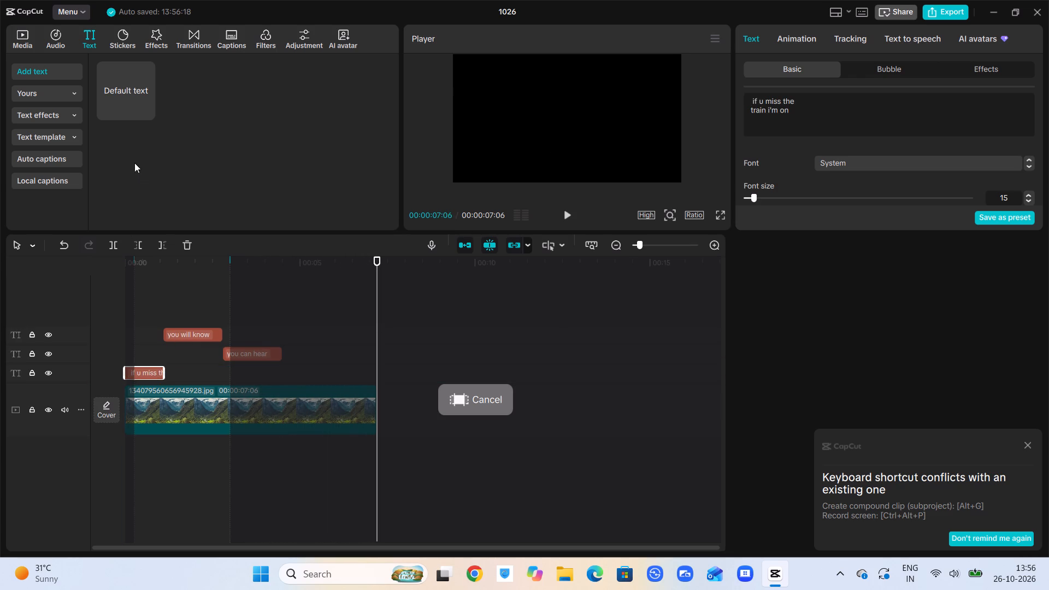
Add the landscape image from the project media again as a second clip at 00:00:07:06.
{"action": "left_click", "coordinate": [20, 44]}
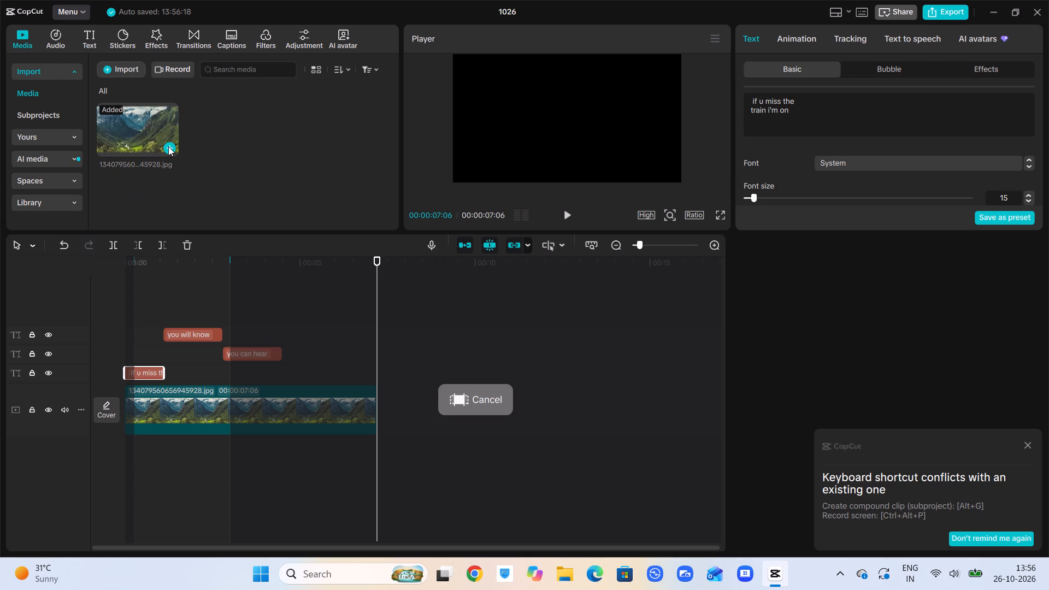
{"action": "left_click", "coordinate": [168, 146]}
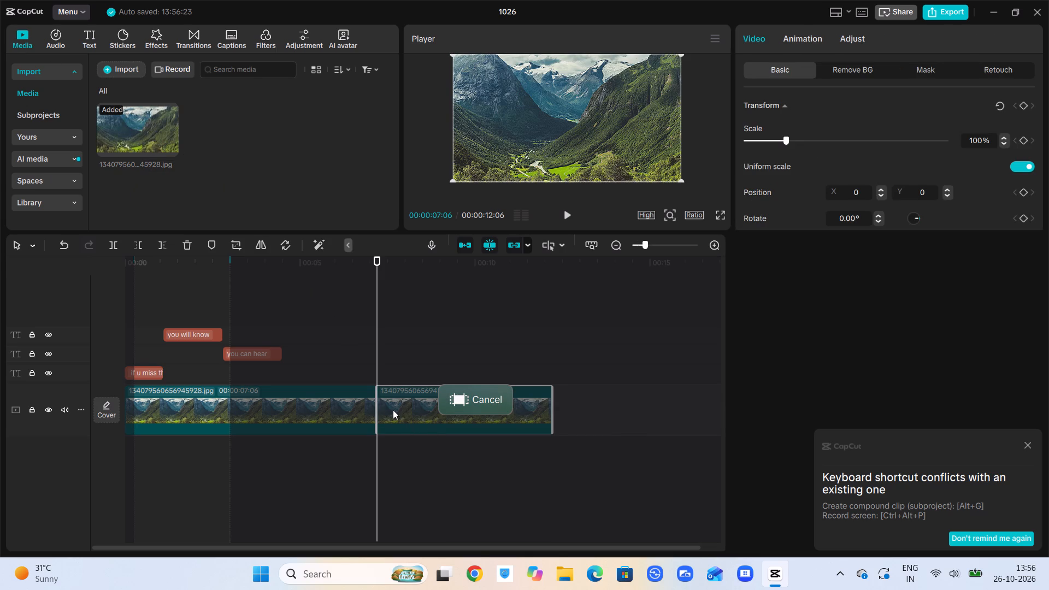
Extend the second landscape image clip from its start edge to a duration of 00:00:05:14.
{"action": "left_click_drag", "start_coordinate": [380, 408], "coordinate": [364, 406]}
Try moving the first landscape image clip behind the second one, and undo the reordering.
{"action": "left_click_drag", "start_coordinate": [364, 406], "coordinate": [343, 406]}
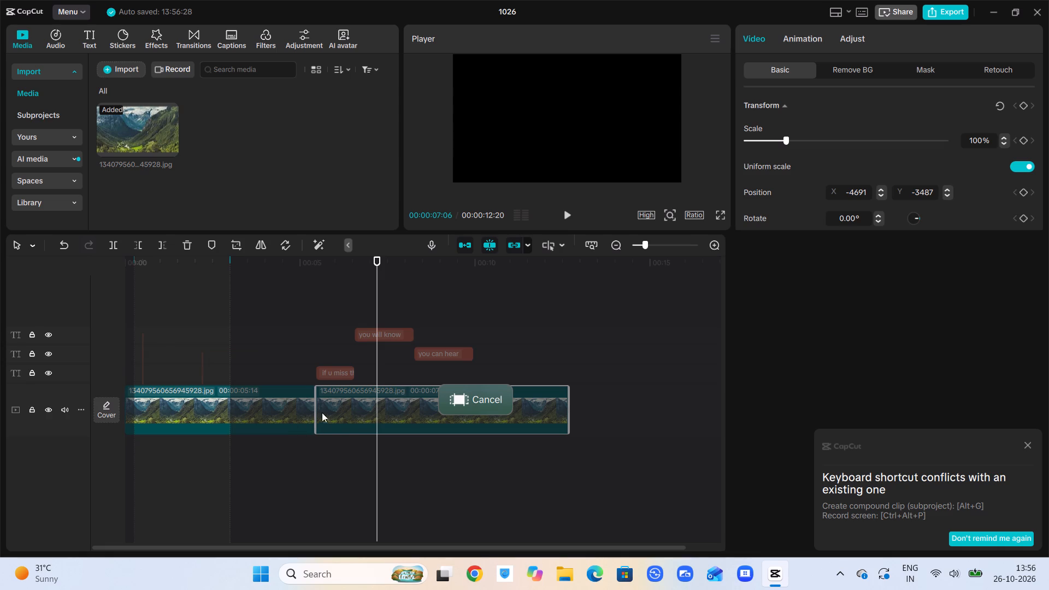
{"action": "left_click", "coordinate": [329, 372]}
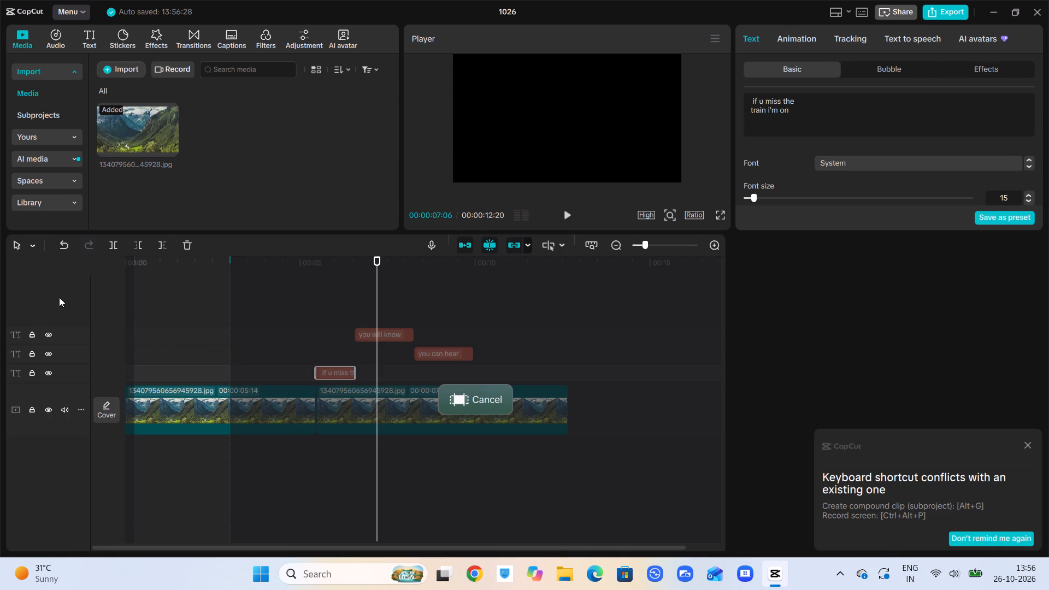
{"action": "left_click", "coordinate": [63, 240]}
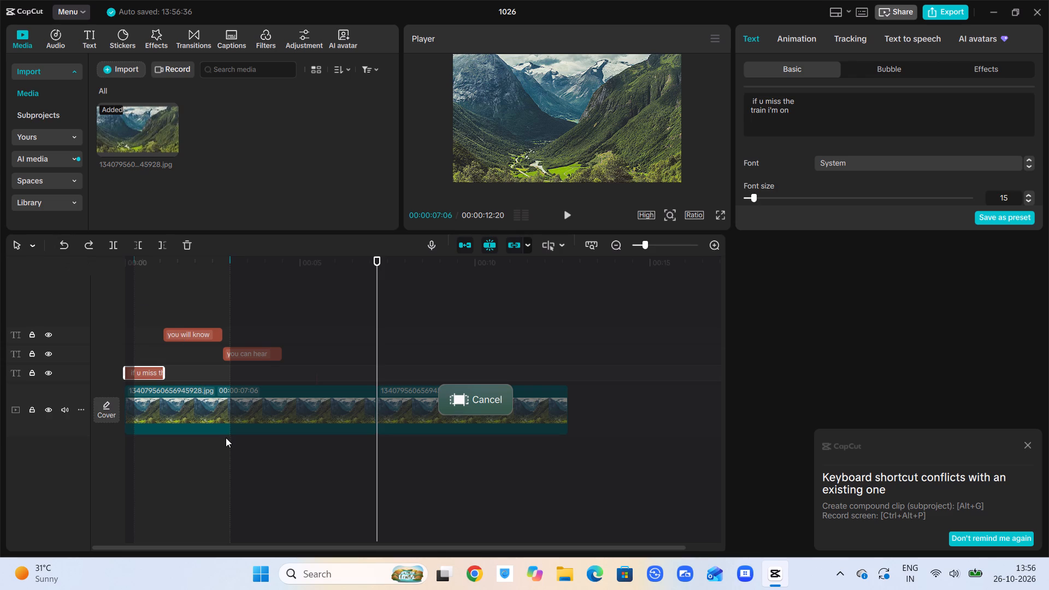
Select both landscape image clips with the "you can hear" text clip and play the sequence from the start.
{"action": "left_click_drag", "start_coordinate": [226, 438], "coordinate": [544, 294]}
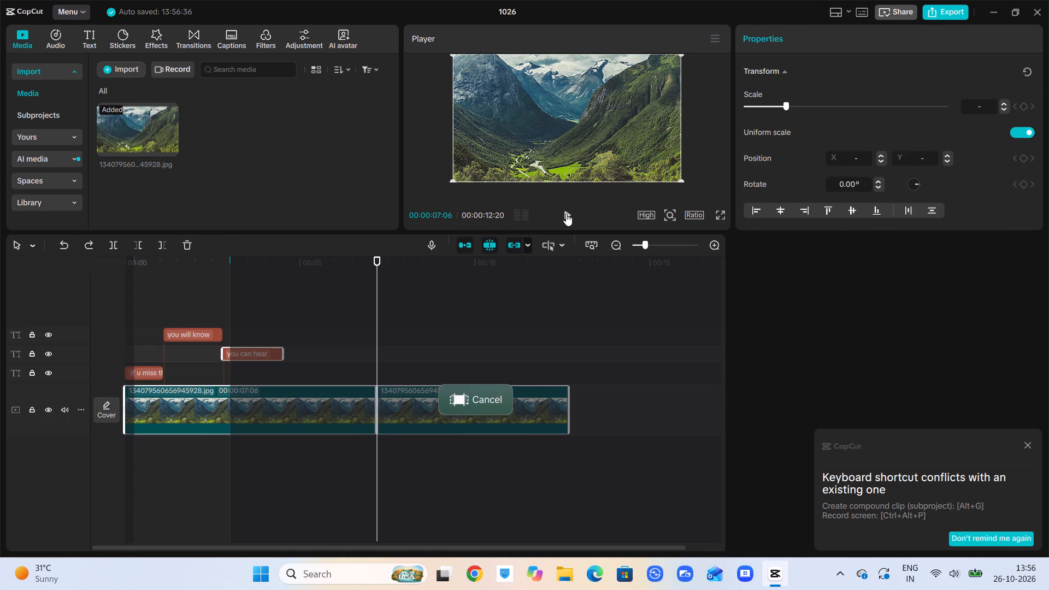
{"action": "left_click", "coordinate": [566, 214]}
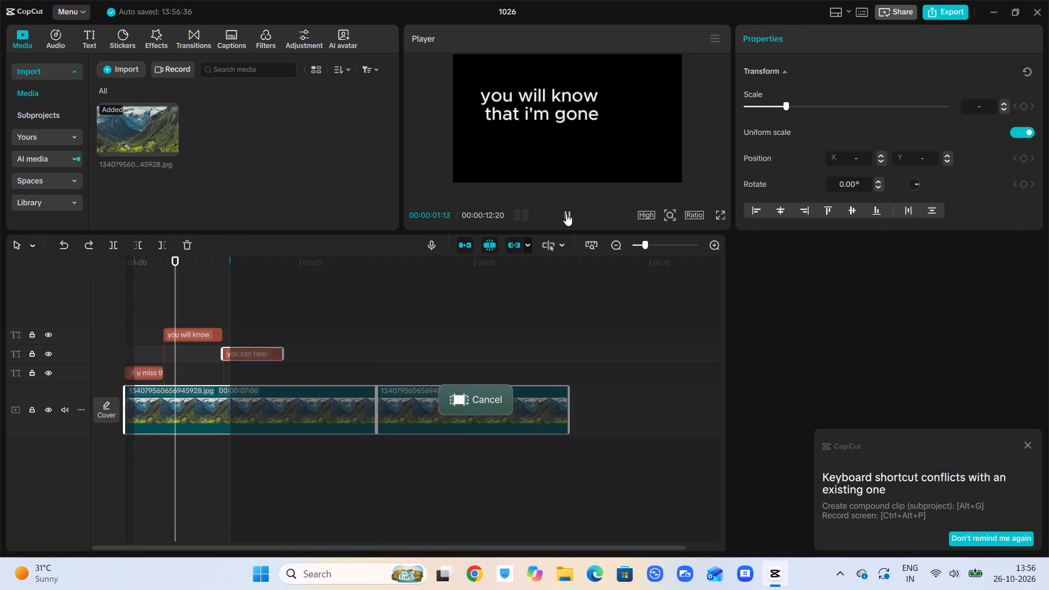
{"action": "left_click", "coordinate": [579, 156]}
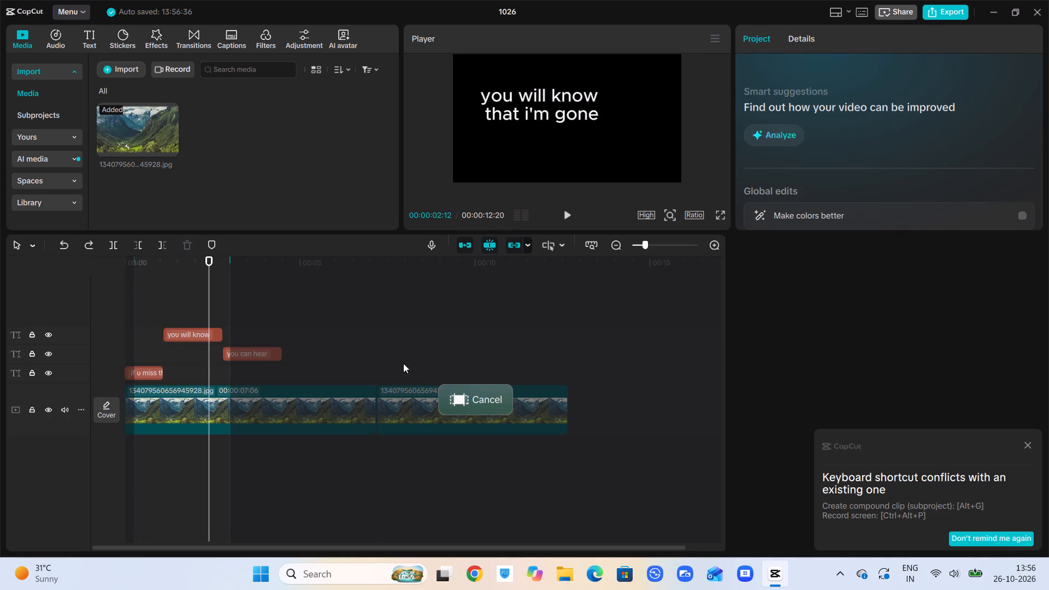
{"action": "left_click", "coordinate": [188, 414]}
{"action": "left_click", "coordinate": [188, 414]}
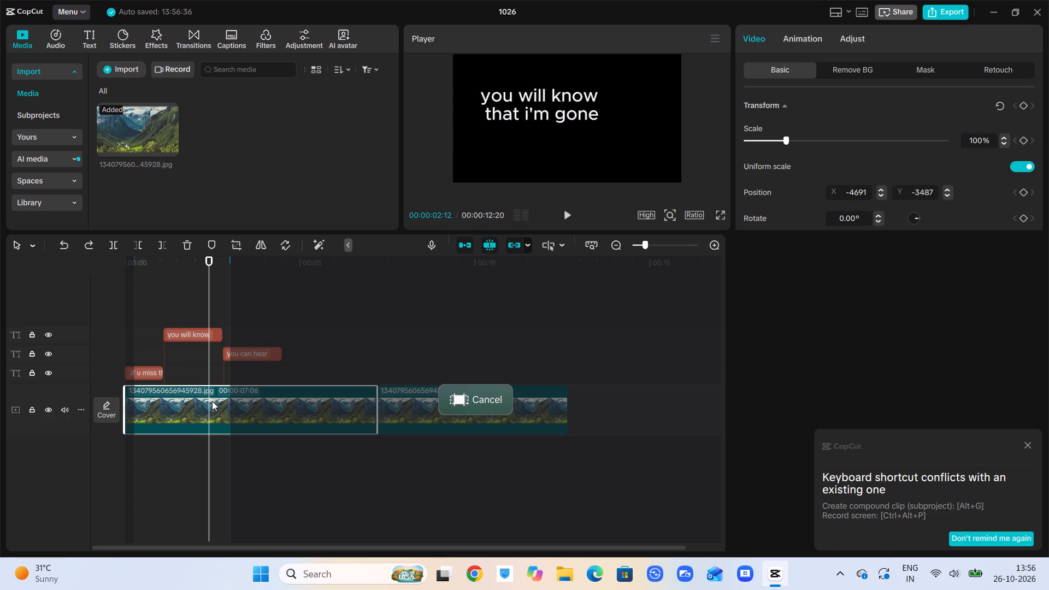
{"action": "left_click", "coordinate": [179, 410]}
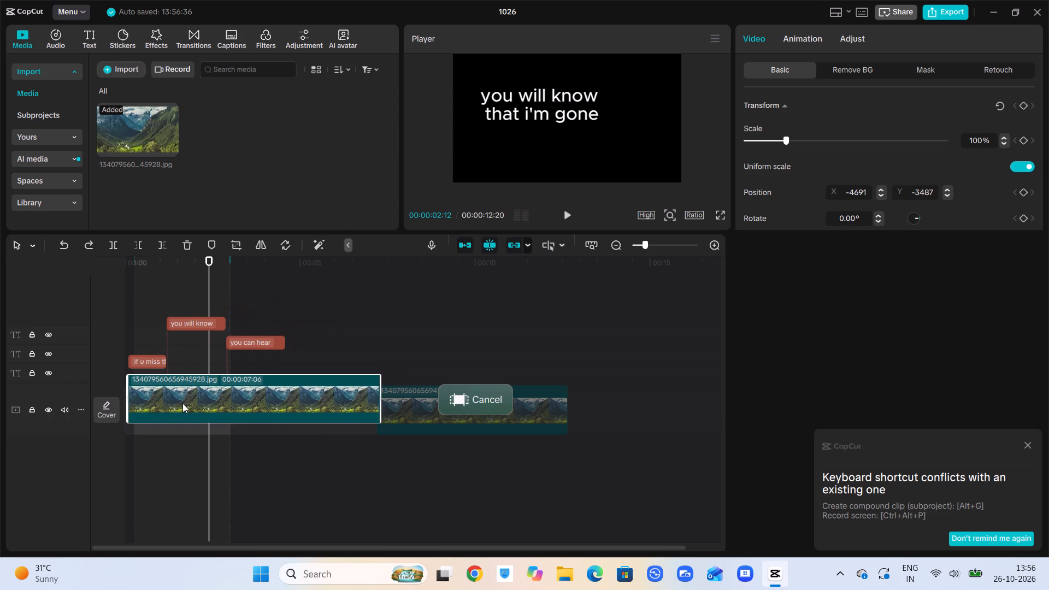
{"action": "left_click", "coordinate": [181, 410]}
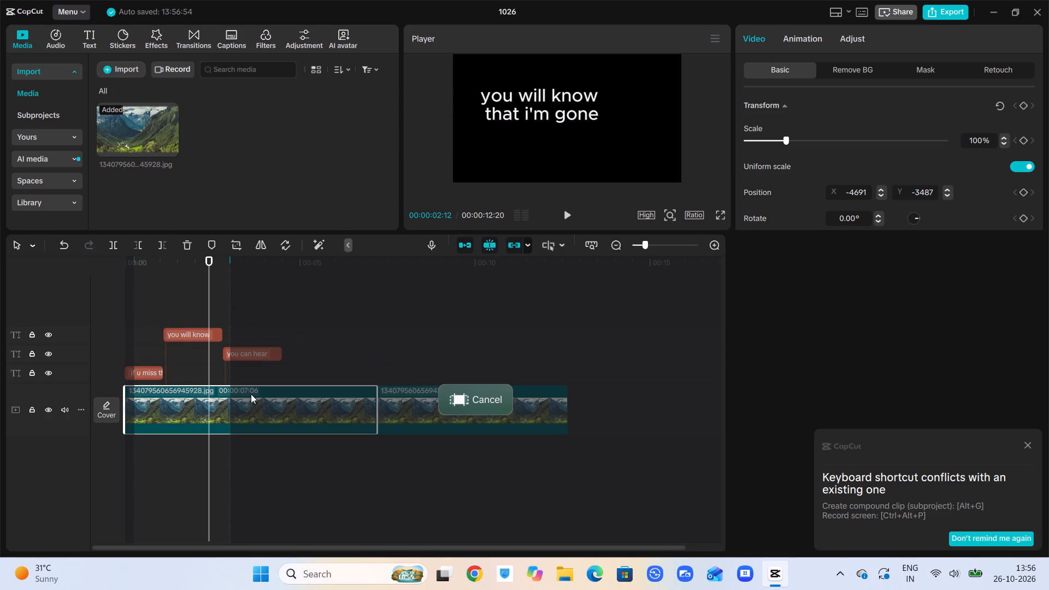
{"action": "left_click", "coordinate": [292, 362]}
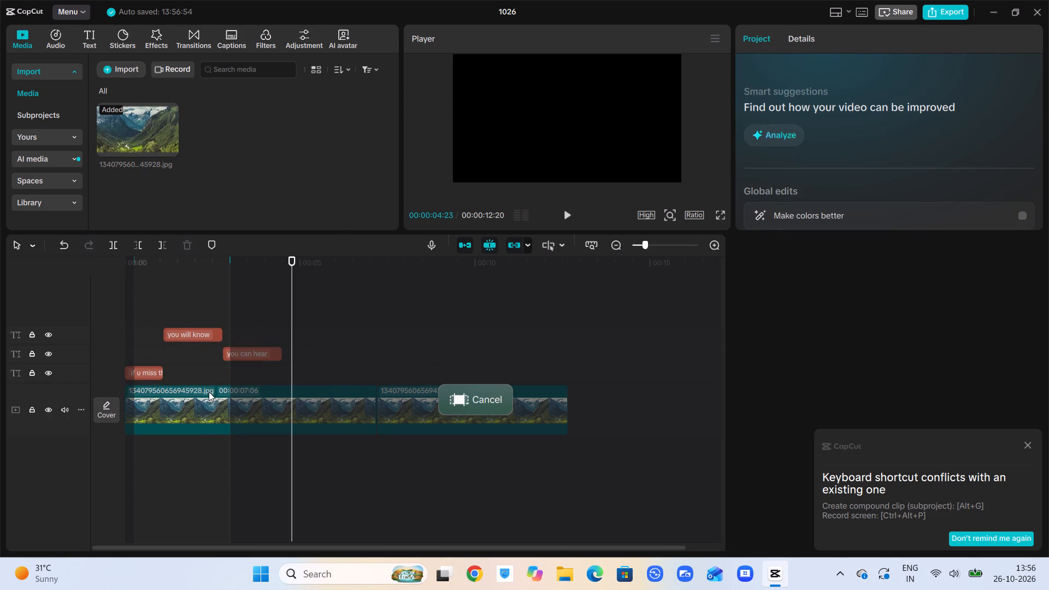
Extend the timeline's playback range to the end of the second landscape image clip and play the sequence.
{"action": "left_click", "coordinate": [646, 244]}
{"action": "left_click", "coordinate": [633, 243]}
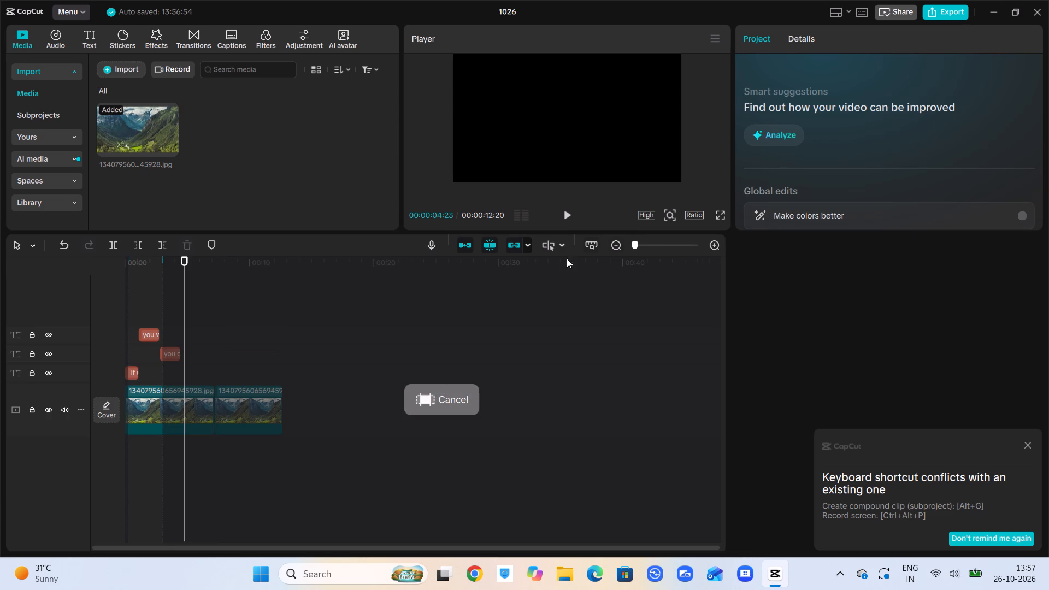
{"action": "left_click", "coordinate": [151, 398]}
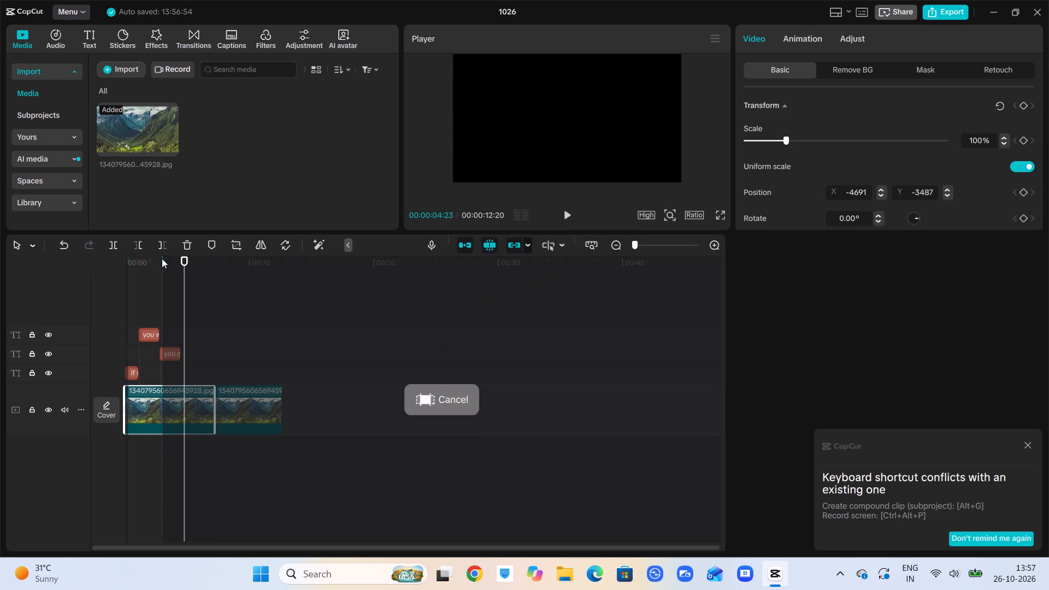
{"action": "left_click_drag", "start_coordinate": [163, 259], "coordinate": [308, 263]}
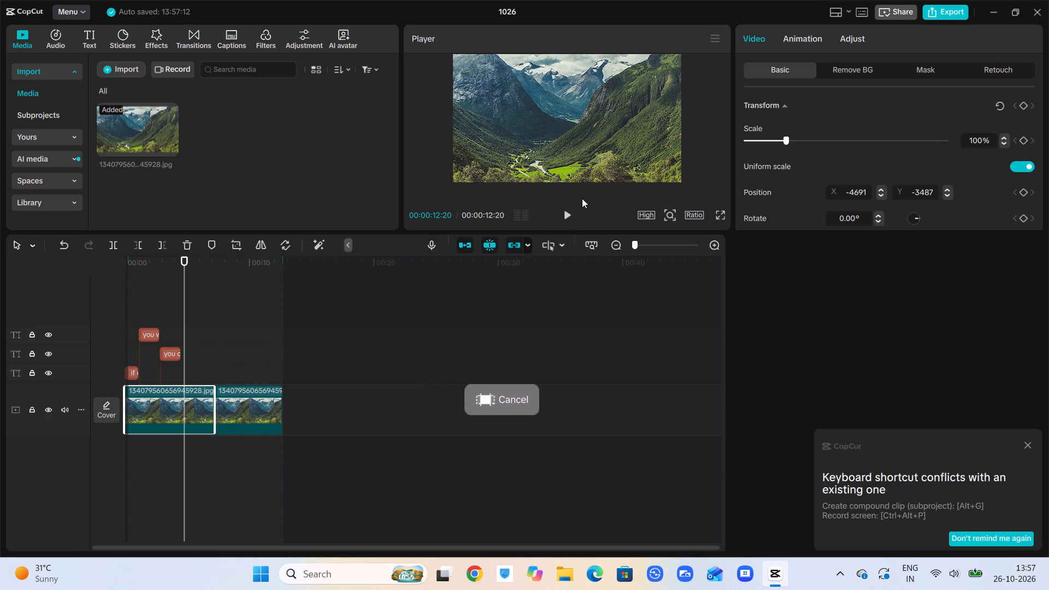
{"action": "left_click", "coordinate": [564, 208]}
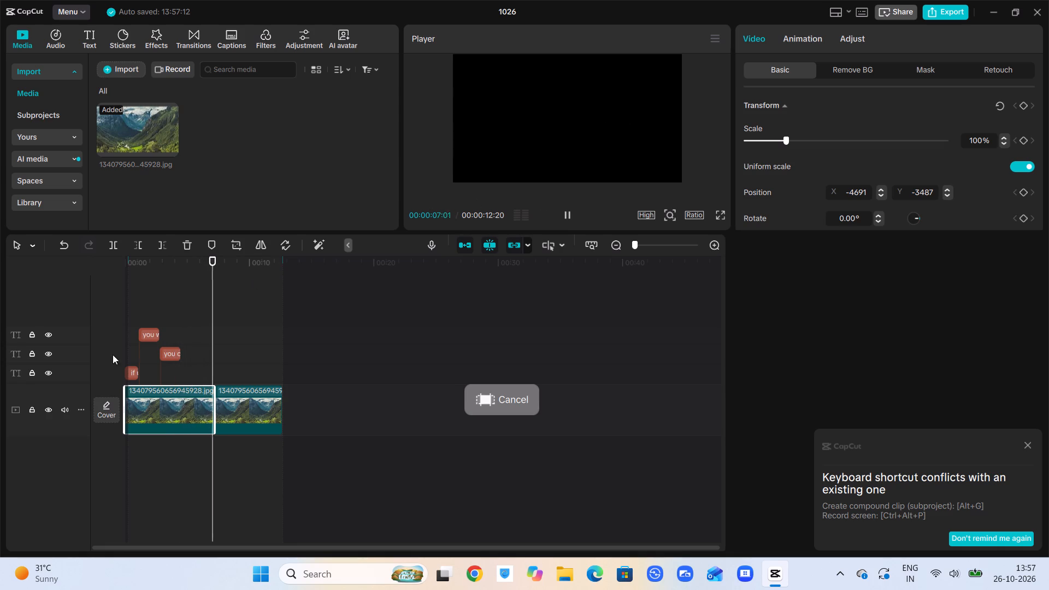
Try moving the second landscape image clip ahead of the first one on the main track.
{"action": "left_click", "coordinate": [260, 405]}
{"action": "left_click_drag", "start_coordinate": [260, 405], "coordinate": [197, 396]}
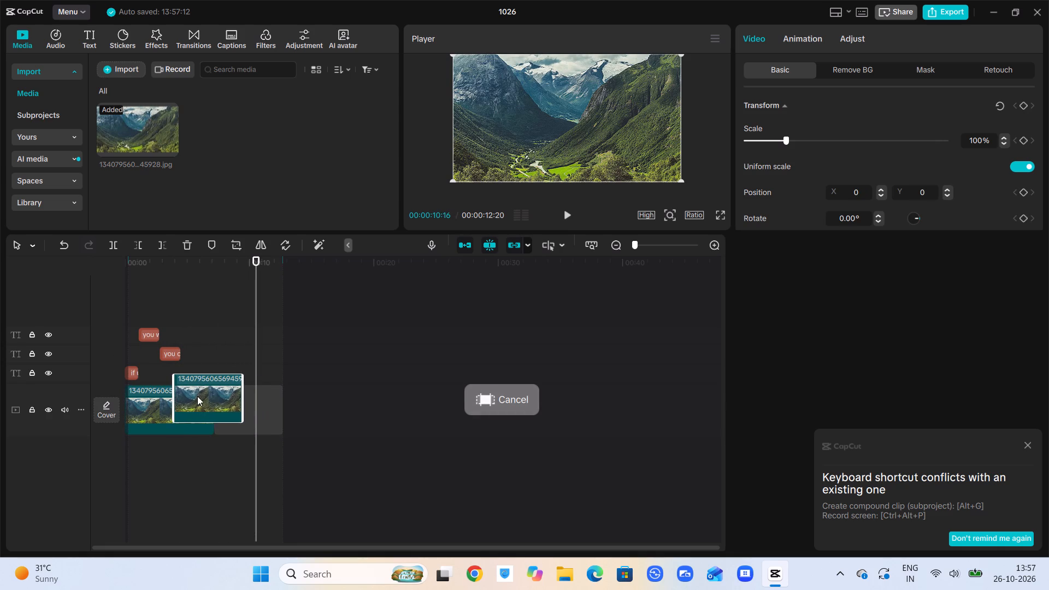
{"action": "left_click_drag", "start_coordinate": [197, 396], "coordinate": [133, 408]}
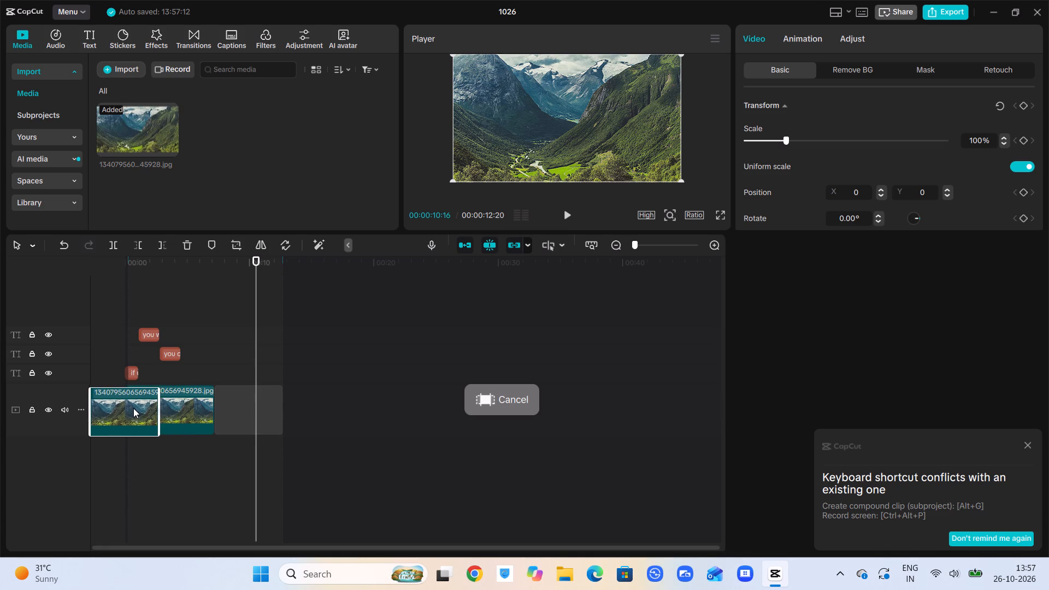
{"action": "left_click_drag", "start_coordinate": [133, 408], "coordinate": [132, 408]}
Move the first landscape image clip with its attached text clips onto a track above, so the second image clip leads the sequence.
{"action": "left_click", "coordinate": [178, 404]}
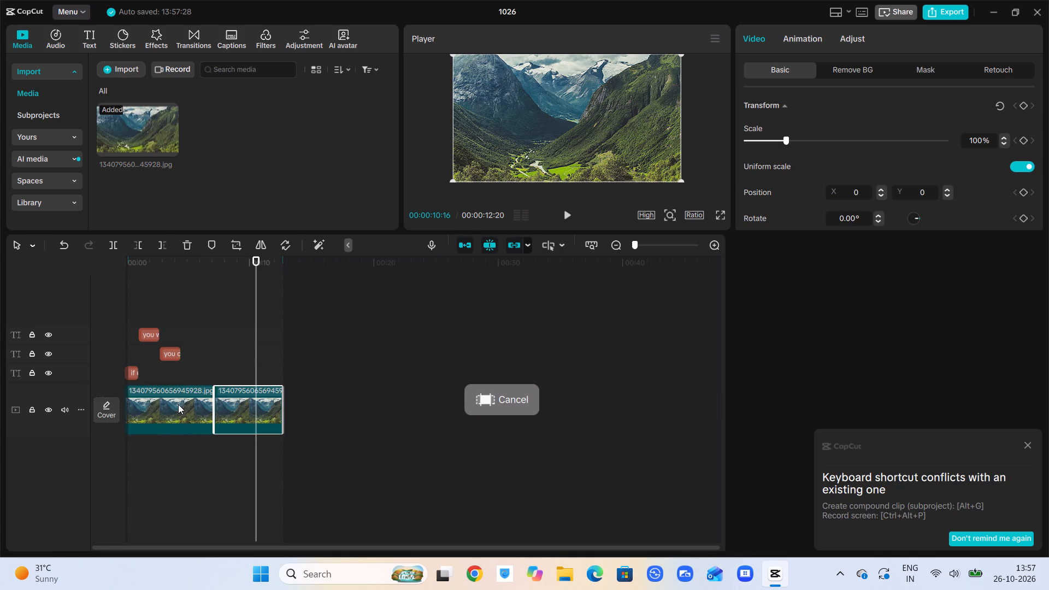
{"action": "left_click", "coordinate": [194, 398]}
{"action": "left_click_drag", "start_coordinate": [194, 398], "coordinate": [220, 386]}
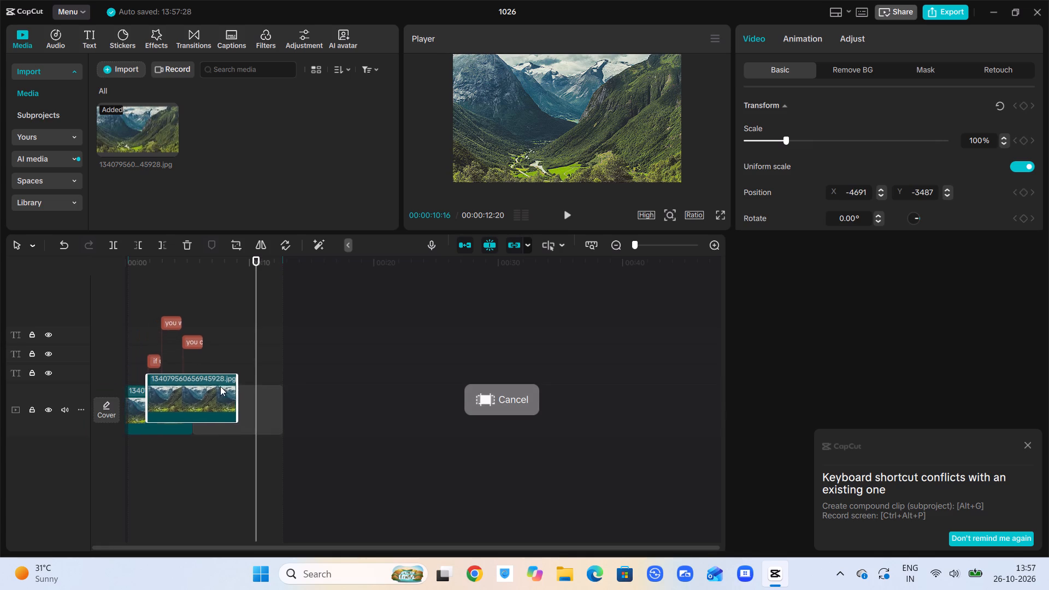
{"action": "left_click_drag", "start_coordinate": [220, 386], "coordinate": [259, 380]}
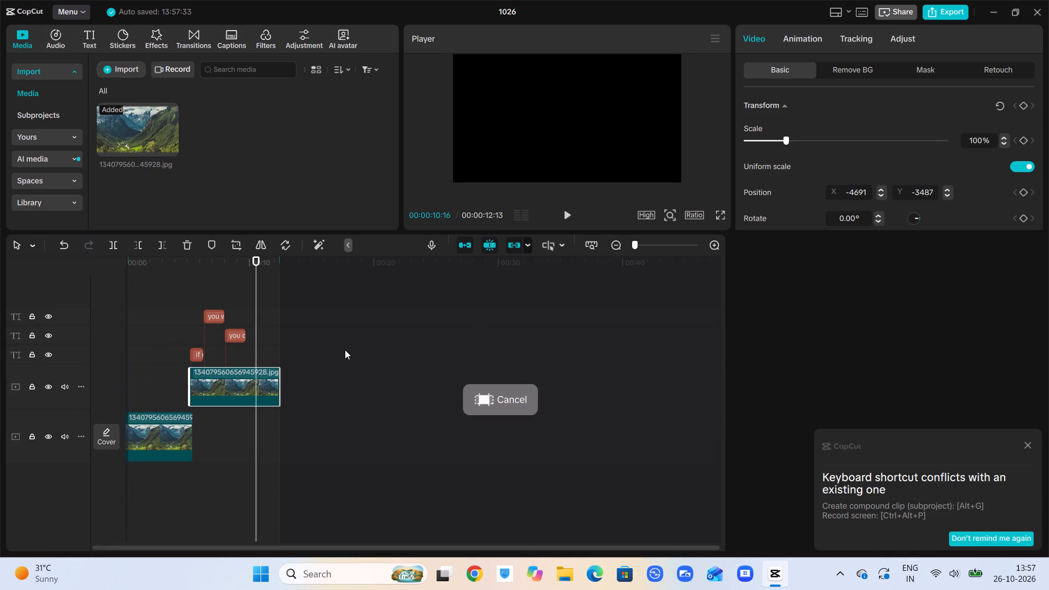
Play the rearranged sequence from the current position, and replay it from the start.
{"action": "left_click", "coordinate": [568, 213]}
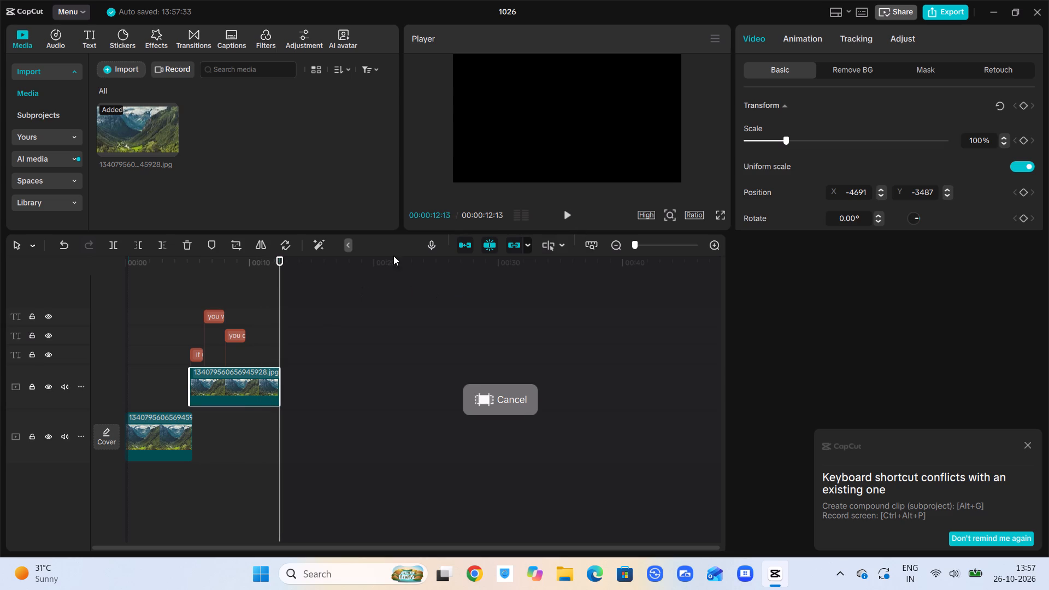
{"action": "left_click", "coordinate": [565, 215]}
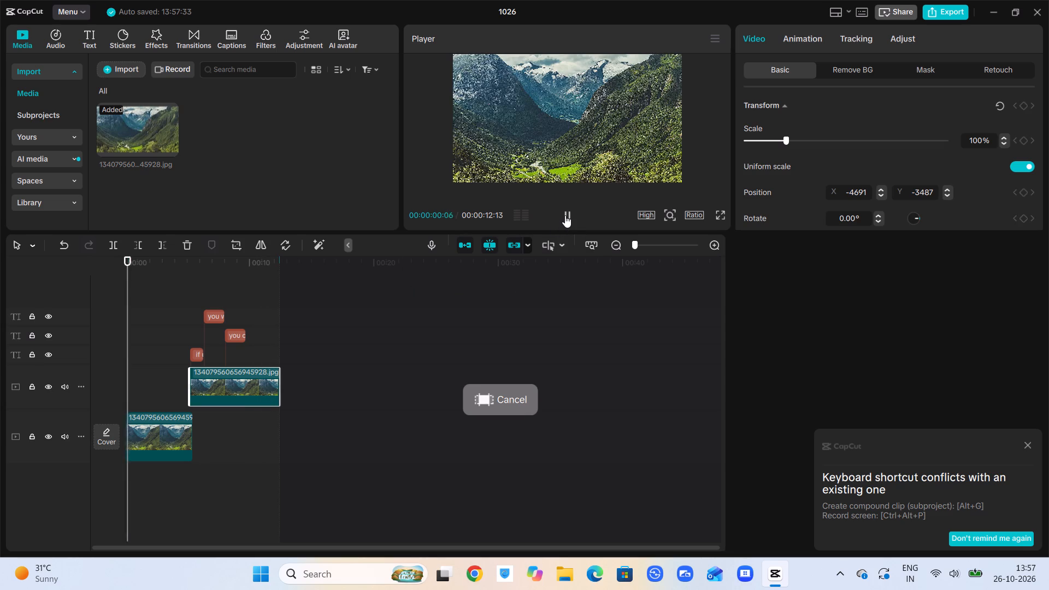
Retime the "if u miss the train i'm on" text clip to start at 00:00 and last about one second, then play.
{"action": "left_click", "coordinate": [203, 346]}
{"action": "left_click", "coordinate": [193, 356]}
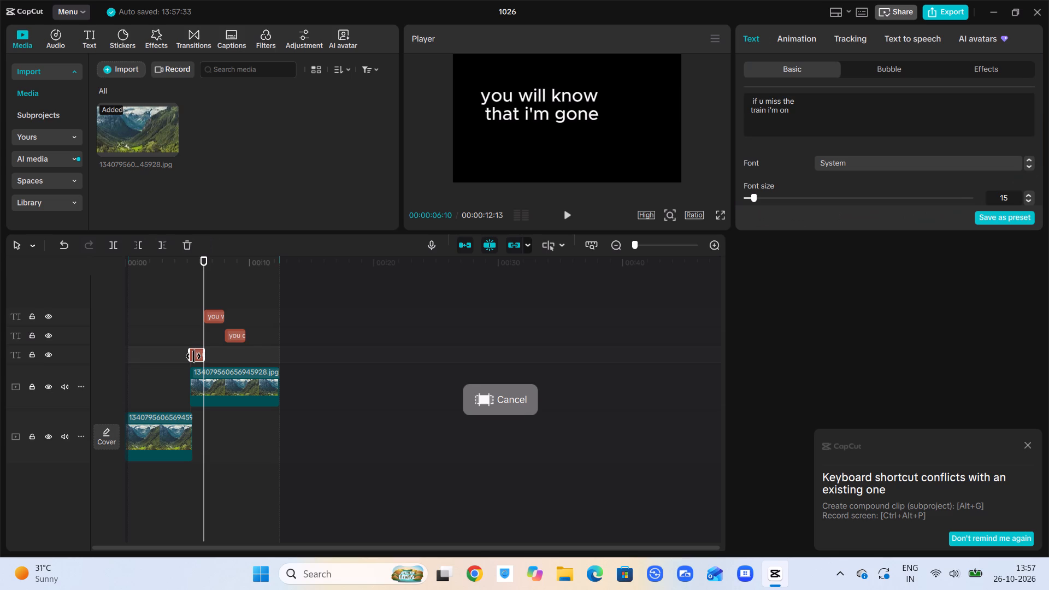
{"action": "left_click_drag", "start_coordinate": [193, 356], "coordinate": [136, 353]}
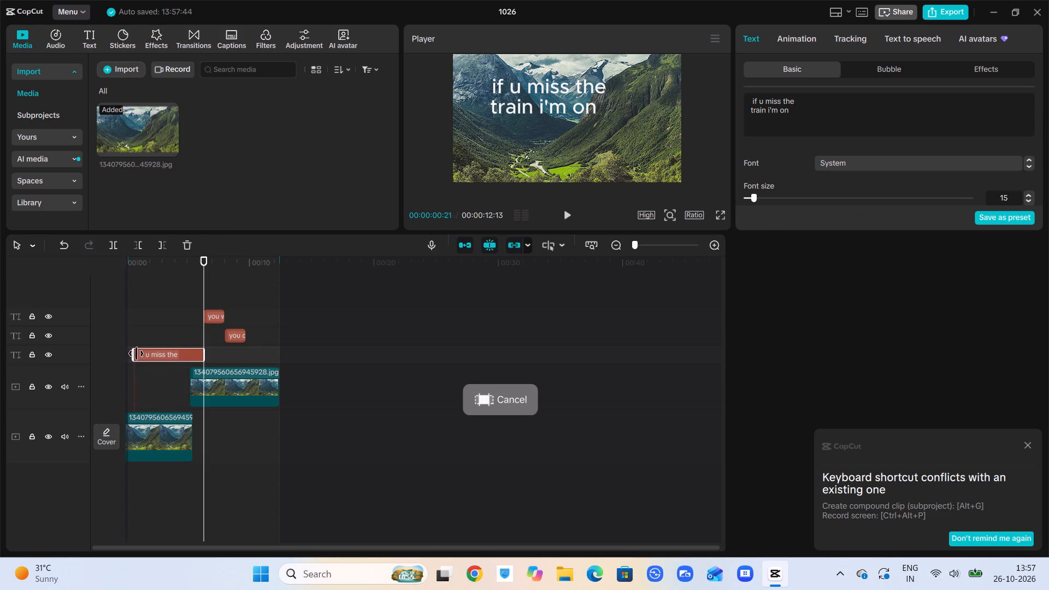
{"action": "left_click_drag", "start_coordinate": [136, 353], "coordinate": [128, 353]}
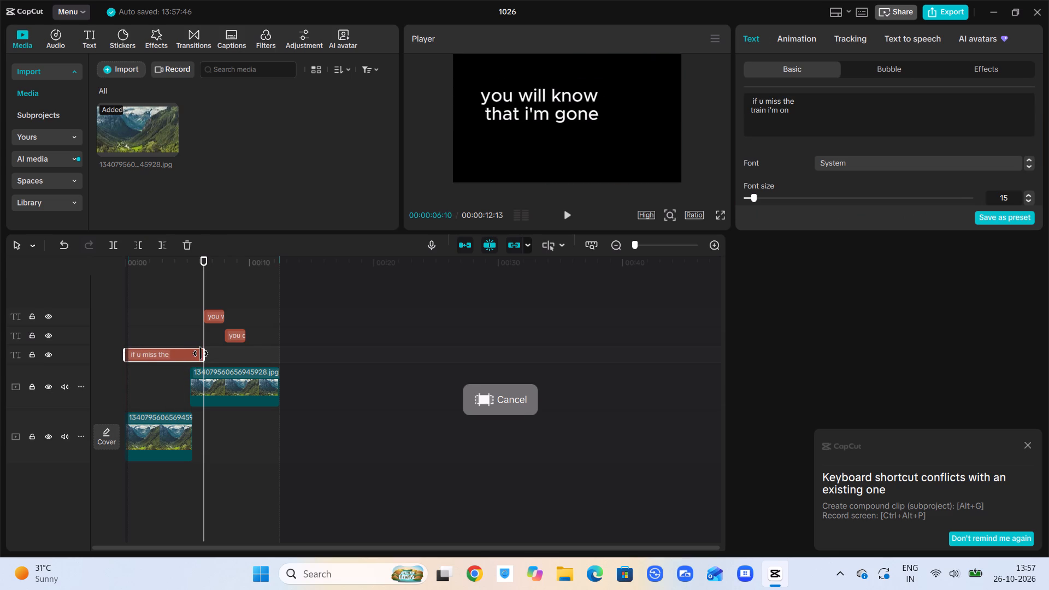
{"action": "left_click_drag", "start_coordinate": [201, 353], "coordinate": [139, 357]}
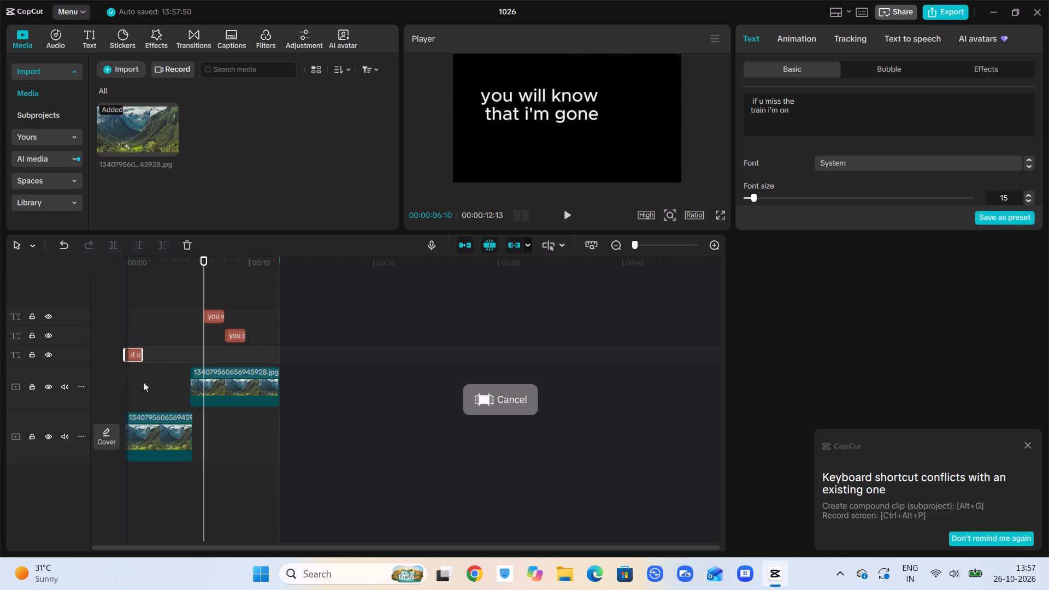
{"action": "left_click", "coordinate": [565, 212]}
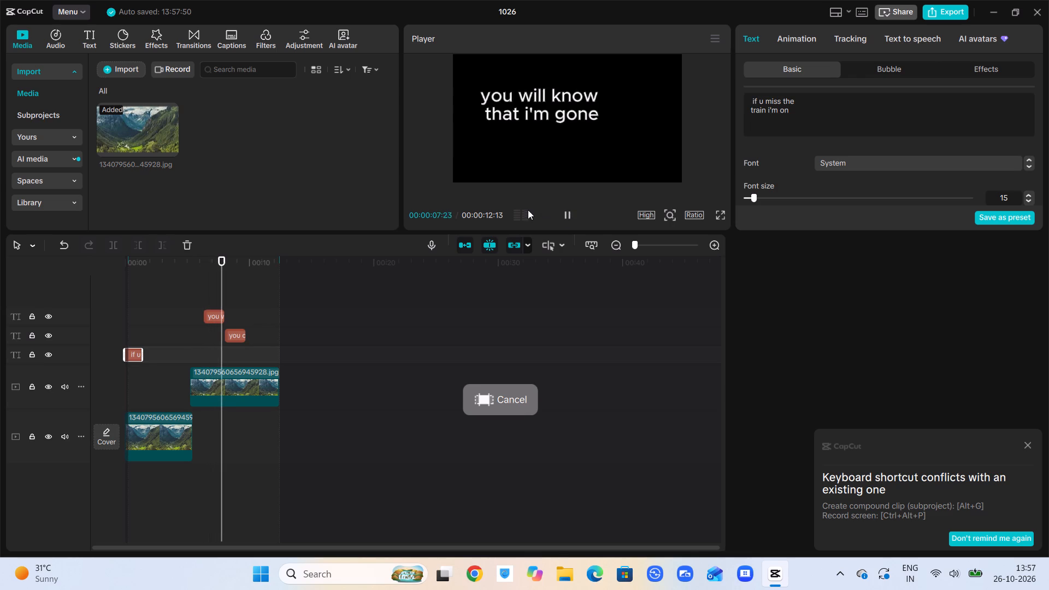
Move the "you will know that i'm gone" text clip directly after the "if u miss the train i'm on" clip on the same track.
{"action": "left_click", "coordinate": [216, 314]}
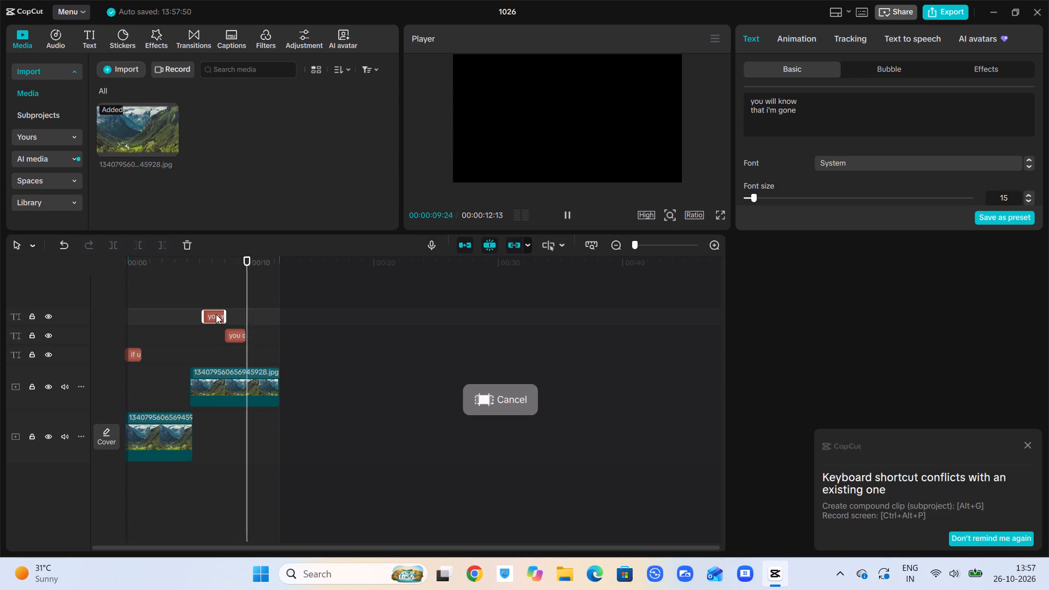
{"action": "left_click_drag", "start_coordinate": [216, 314], "coordinate": [151, 347]}
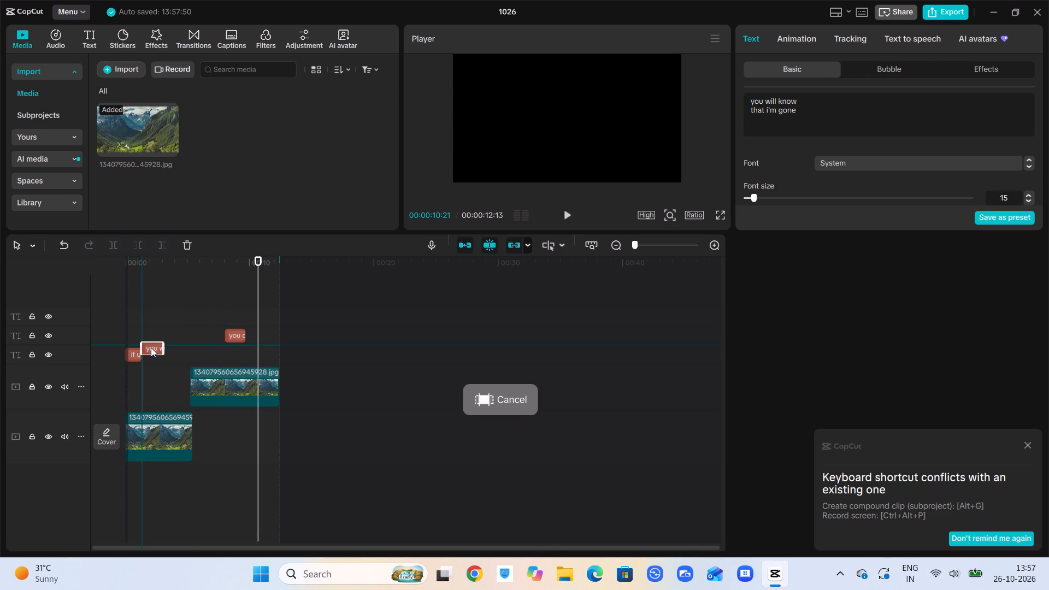
{"action": "left_click_drag", "start_coordinate": [151, 347], "coordinate": [150, 355]}
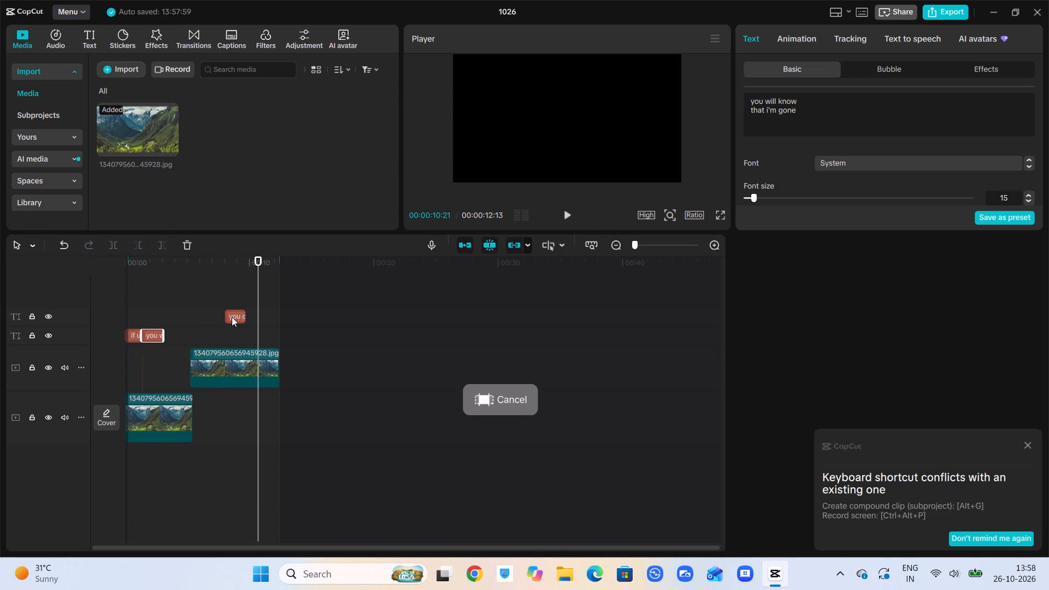
Move the "you can hear the whistle blows..." text clip to start right after the "you will know that i'm gone" clip, on its own track.
{"action": "left_click_drag", "start_coordinate": [232, 317], "coordinate": [168, 342]}
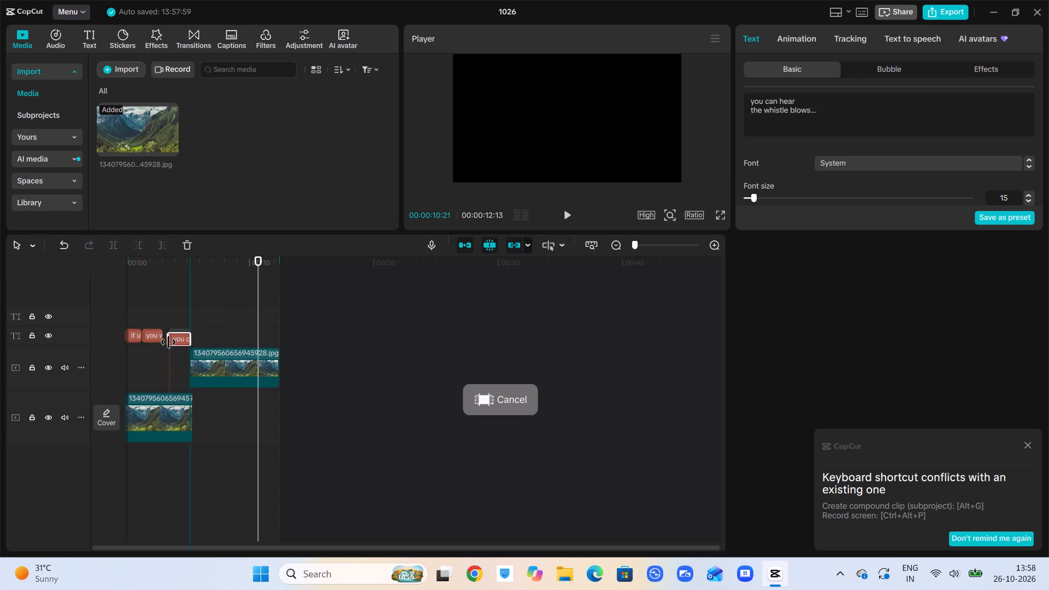
{"action": "left_click_drag", "start_coordinate": [168, 342], "coordinate": [167, 342]}
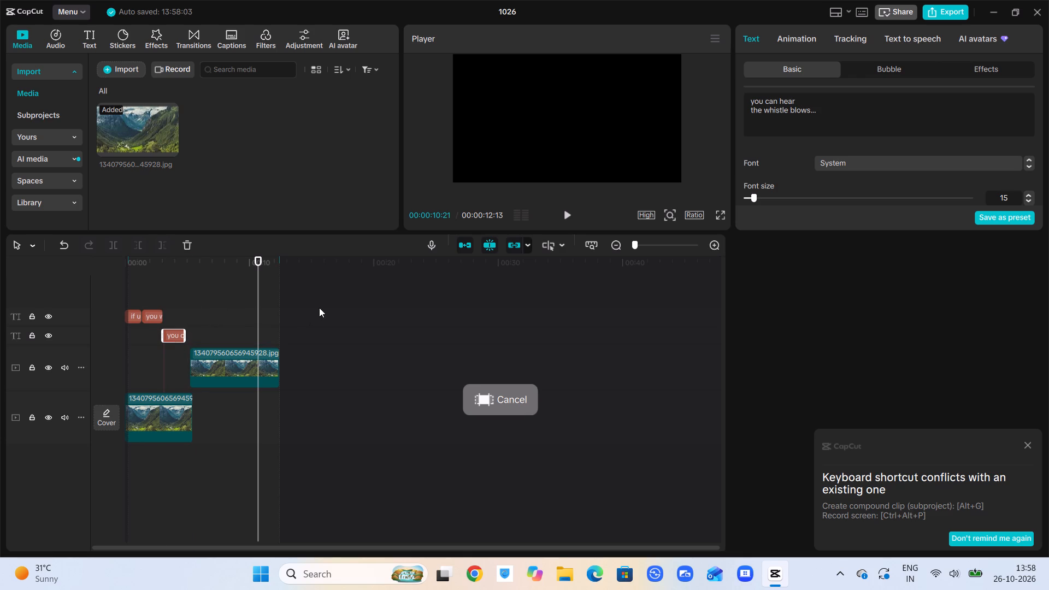
Play the sequence through from the start to check the text clips over the image.
{"action": "left_click", "coordinate": [563, 213]}
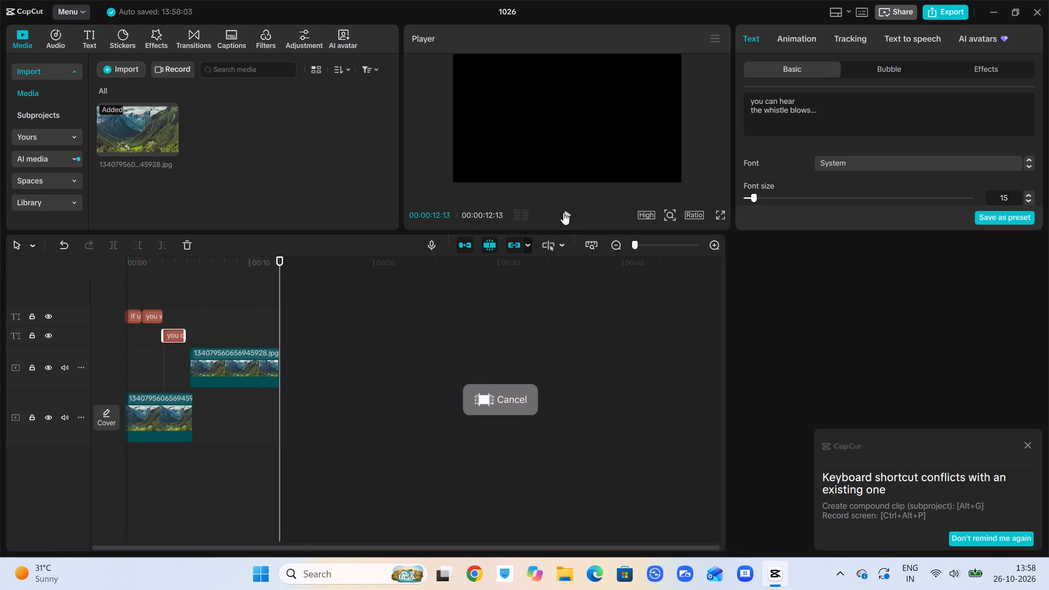
{"action": "left_click", "coordinate": [563, 213]}
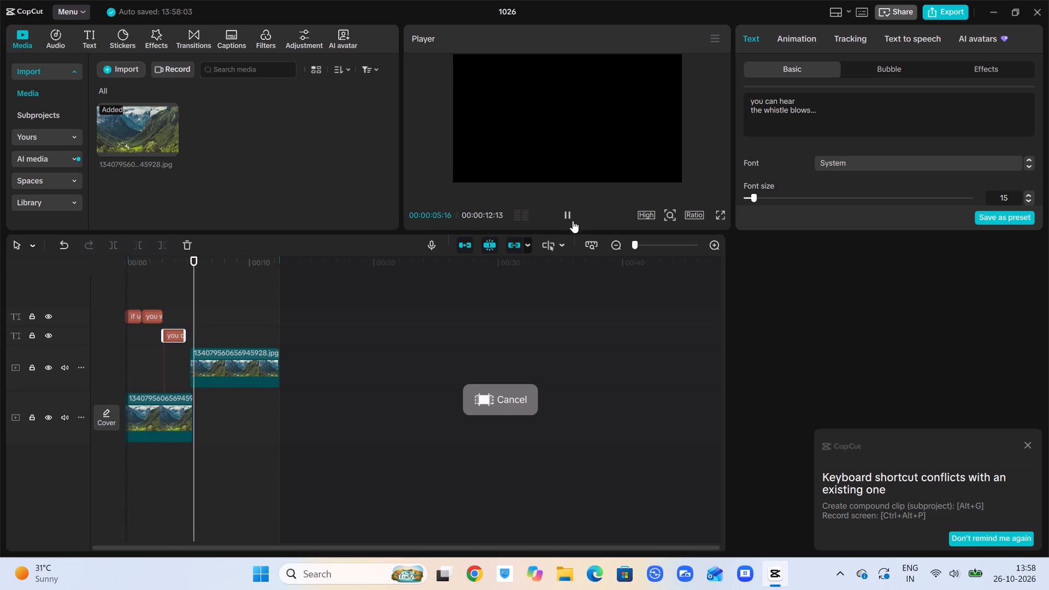
Delete the landscape image clip on the upper video track.
{"action": "left_click", "coordinate": [231, 356]}
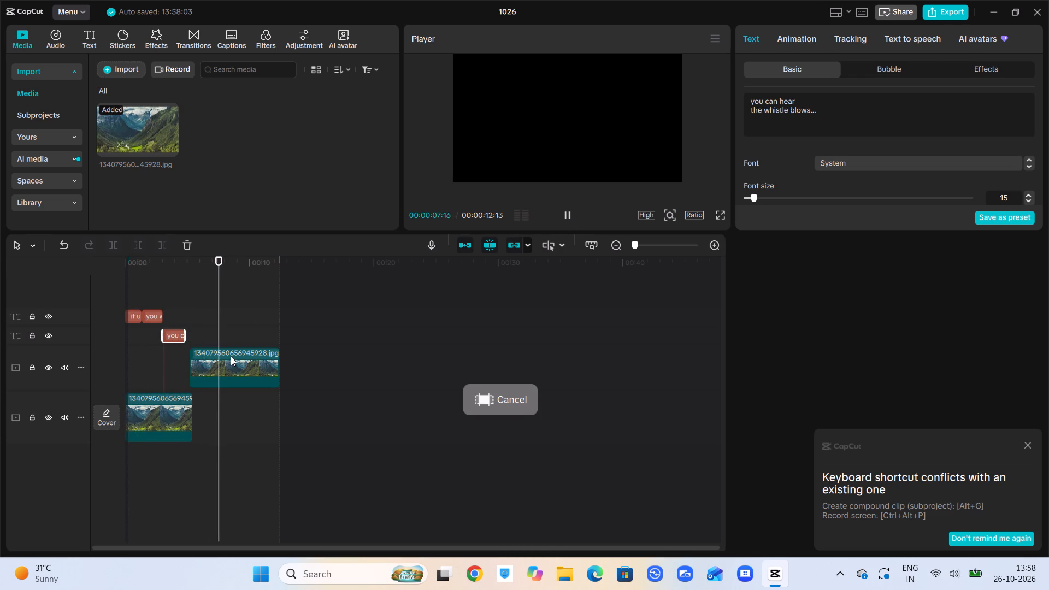
{"action": "left_click", "coordinate": [181, 243]}
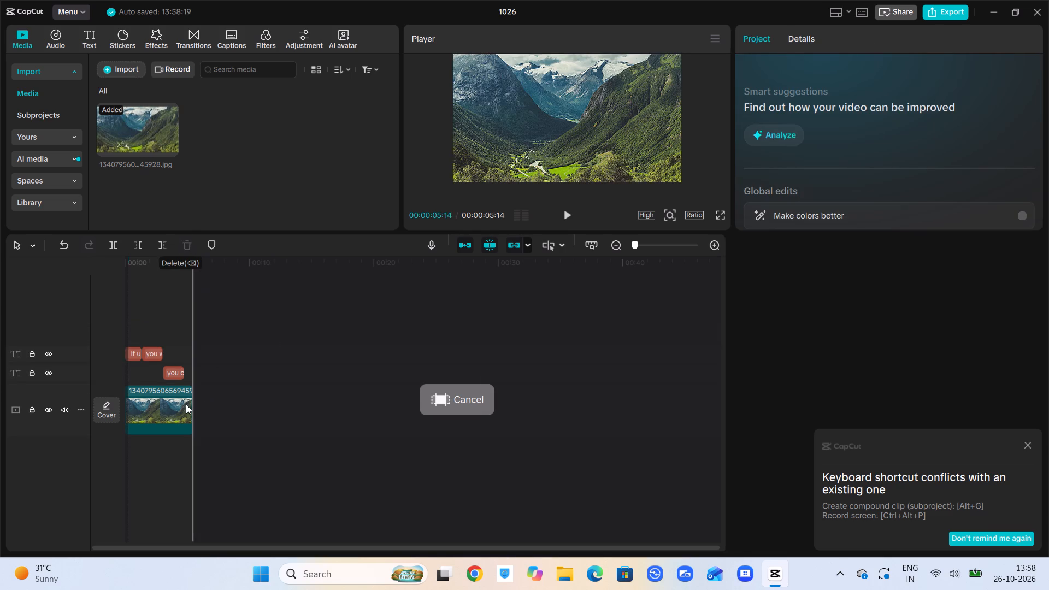
Extend the end of the remaining landscape image clip to a duration of 00:00:11:12.
{"action": "left_click", "coordinate": [186, 404]}
{"action": "left_click_drag", "start_coordinate": [195, 405], "coordinate": [265, 406]}
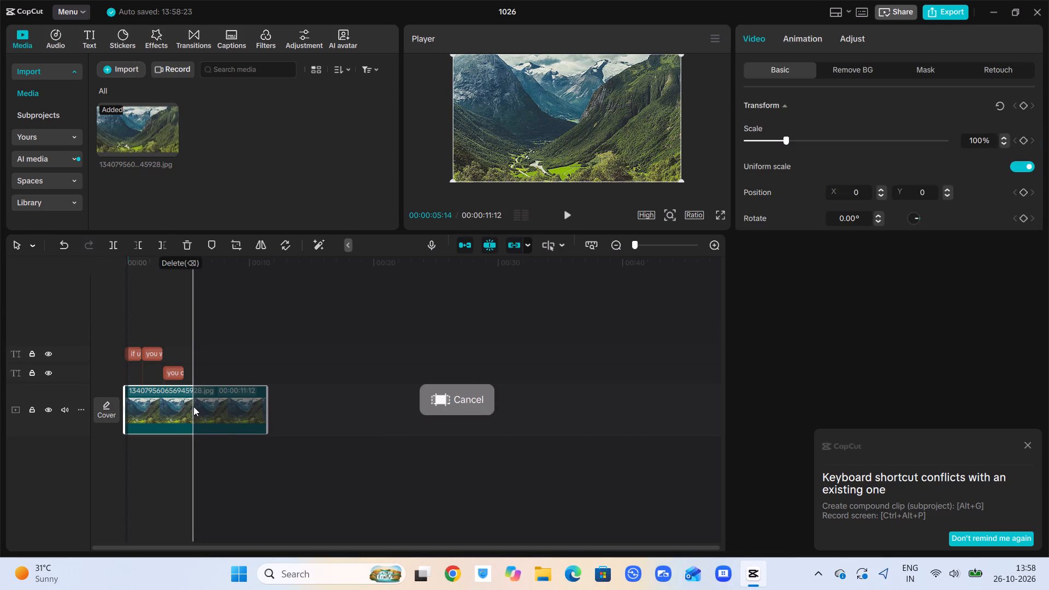
Scrub to the end of the extended landscape image clip and play the sequence from 00:00:04:23.
{"action": "left_click_drag", "start_coordinate": [194, 277], "coordinate": [284, 280]}
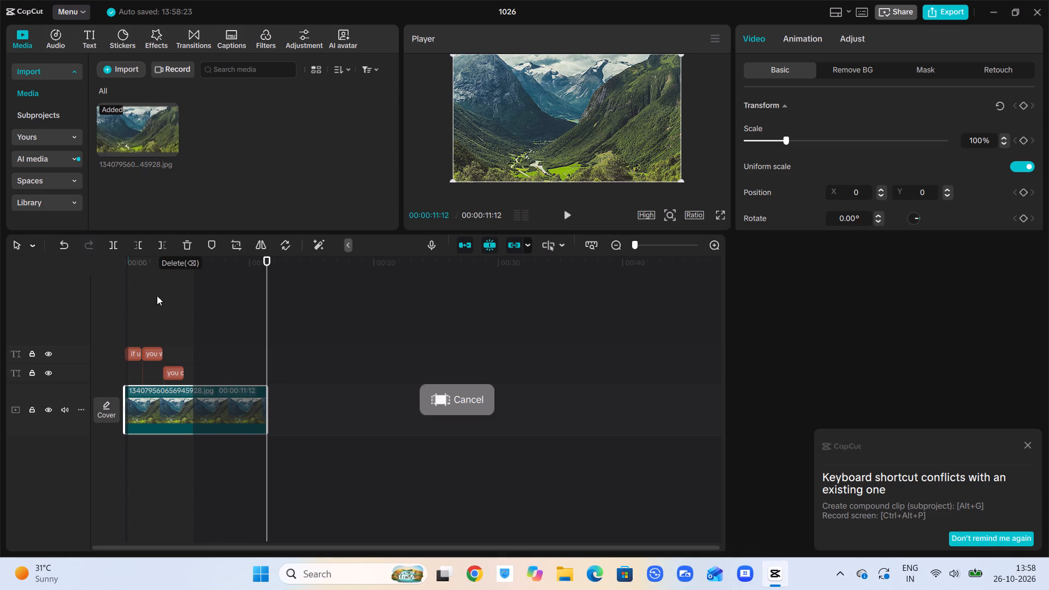
{"action": "left_click", "coordinate": [187, 282]}
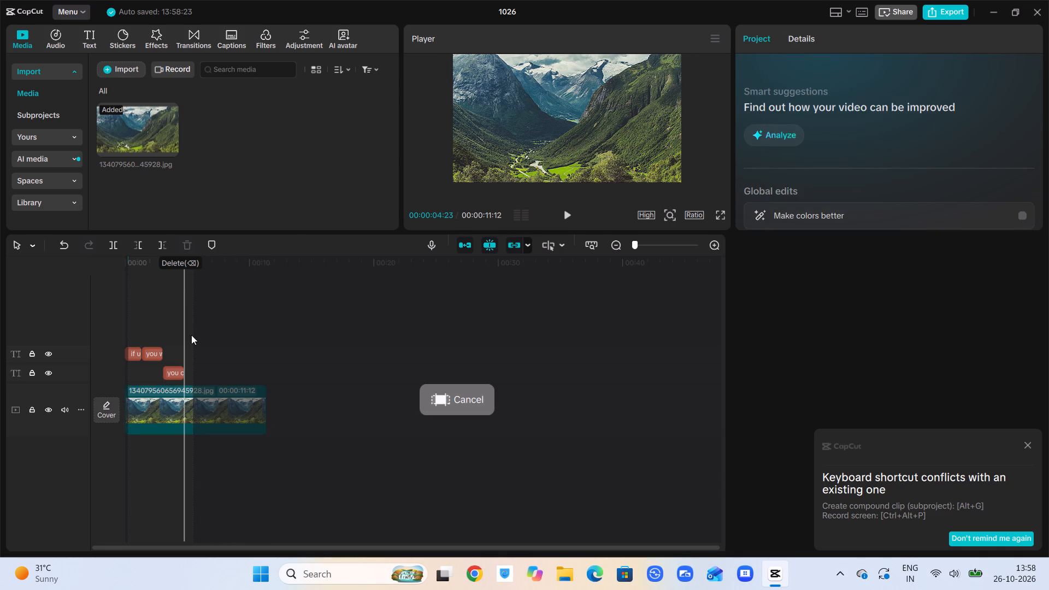
{"action": "left_click", "coordinate": [221, 405]}
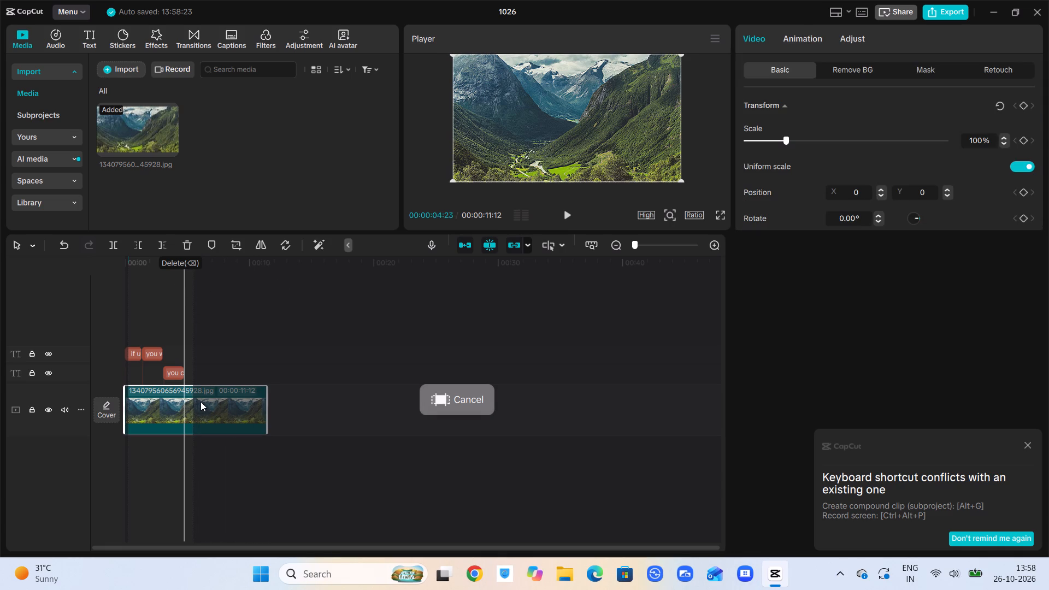
{"action": "left_click", "coordinate": [563, 213]}
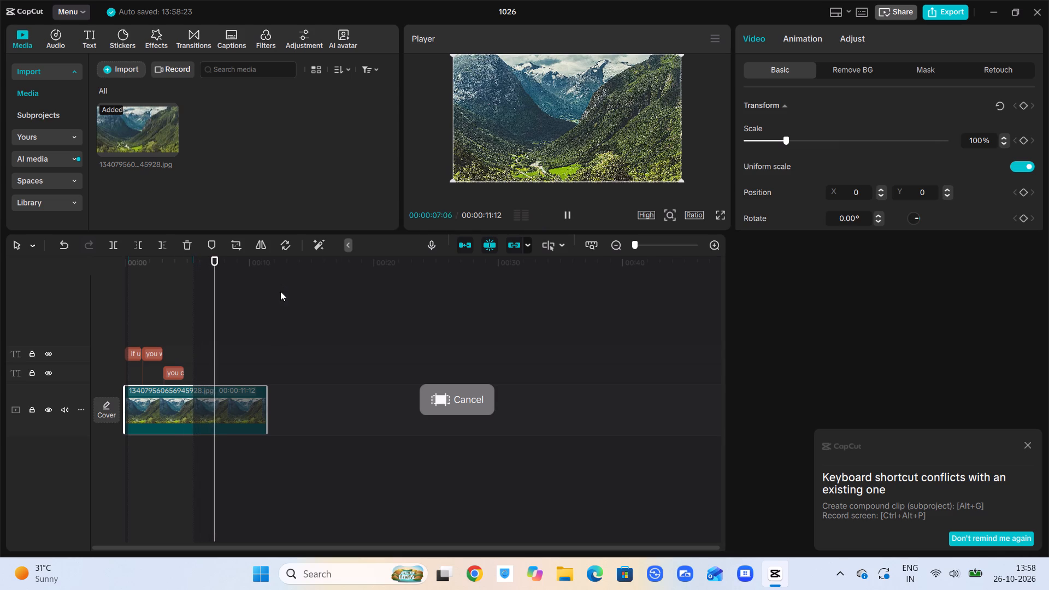
Play the extended landscape image clip through to the end of the sequence.
{"action": "left_click", "coordinate": [135, 412]}
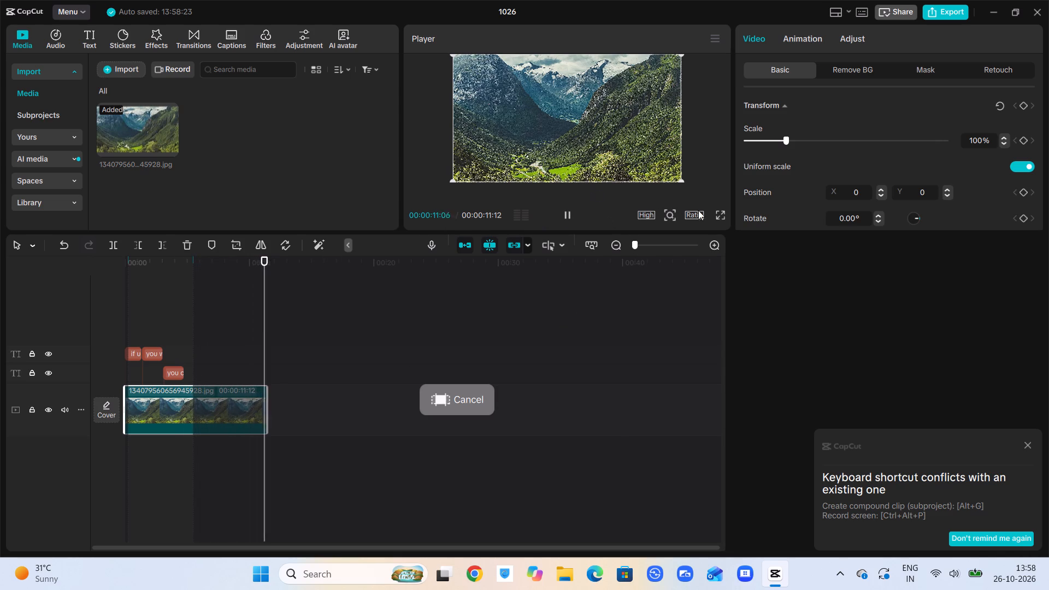
{"action": "left_click", "coordinate": [560, 210]}
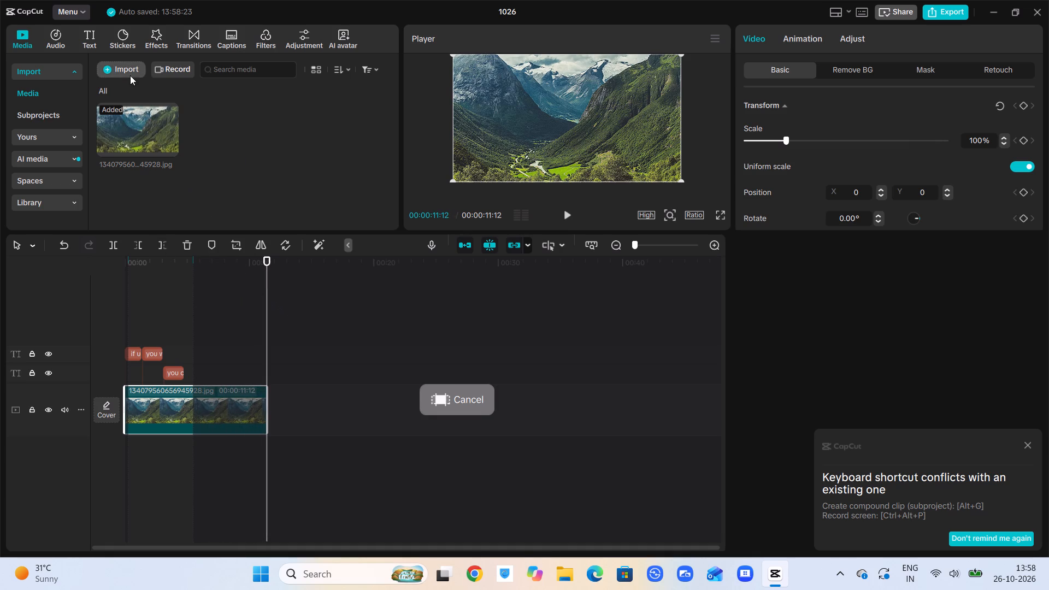
Add a default text clip and place it directly after the "you can..." clip on the lower text track.
{"action": "left_click", "coordinate": [93, 35]}
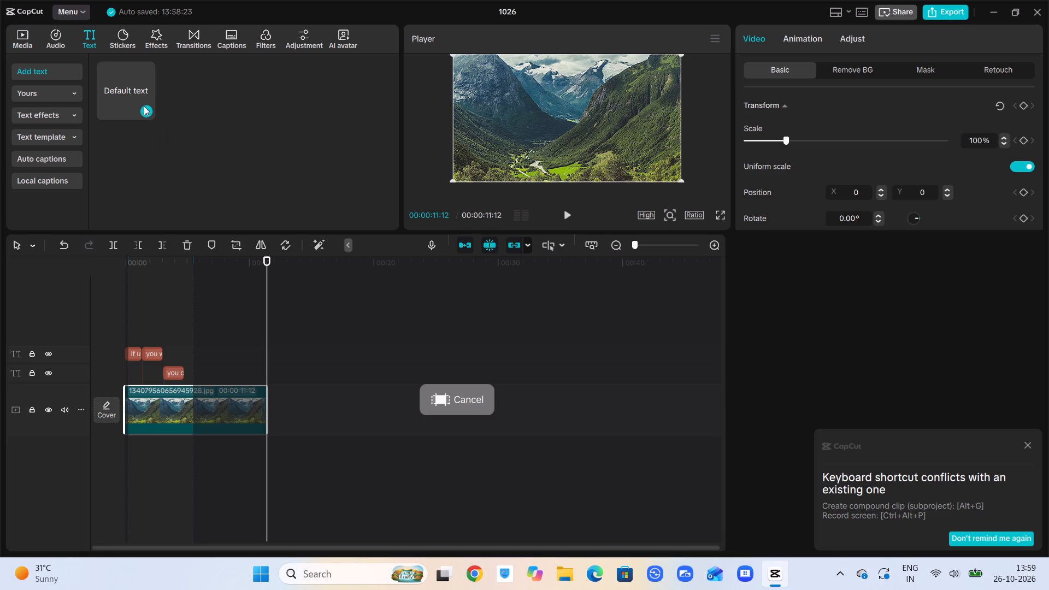
{"action": "left_click", "coordinate": [144, 106]}
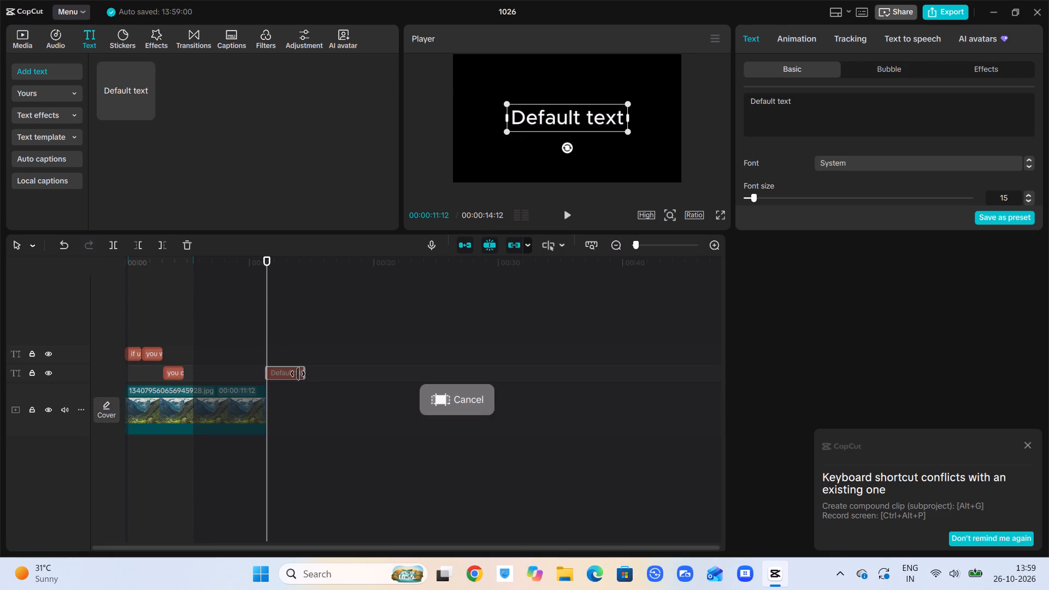
{"action": "left_click_drag", "start_coordinate": [294, 374], "coordinate": [247, 370]}
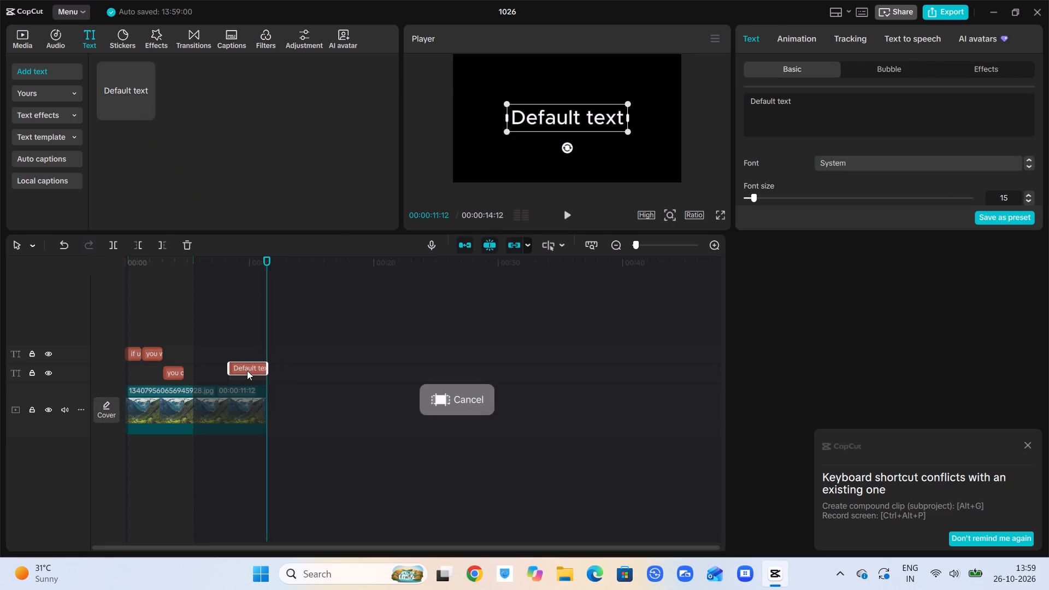
{"action": "left_click_drag", "start_coordinate": [247, 370], "coordinate": [213, 375]}
{"action": "left_click_drag", "start_coordinate": [191, 365], "coordinate": [205, 373]}
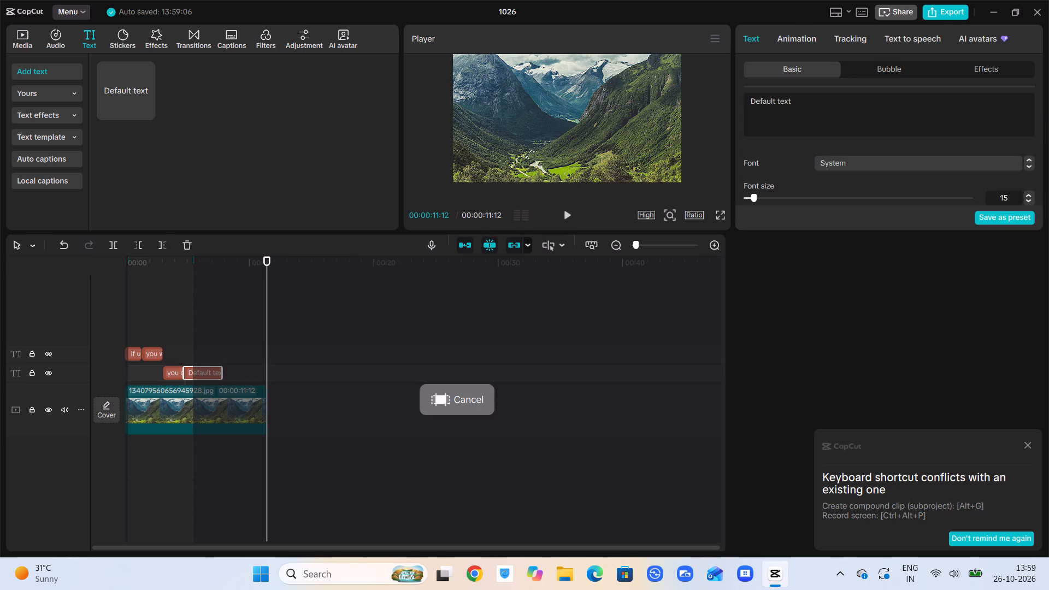
Replace the new clip's default text with "a hundred mile".
{"action": "left_click", "coordinate": [799, 108]}
{"action": "key", "text": "BackSpace"}
{"action": "key", "text": "BackSpace"}
{"action": "key", "text": "BackSpace"}
{"action": "key", "text": "BackSpace"}
{"action": "key", "text": "BackSpace"}
{"action": "key", "text": "BackSpace"}
{"action": "key", "text": "BackSpace"}
{"action": "key", "text": "BackSpace"}
{"action": "key", "text": "BackSpace"}
{"action": "key", "text": "BackSpace"}
{"action": "key", "text": "BackSpace"}
{"action": "key", "text": "BackSpace"}
{"action": "key", "text": "BackSpace"}
{"action": "key", "text": "BackSpace"}
{"action": "key", "text": "BackSpace"}
{"action": "key", "text": "BackSpace"}
{"action": "key", "text": "BackSpace"}
{"action": "key", "text": "BackSpace"}
{"action": "key", "text": "BackSpace"}
{"action": "key", "text": "BackSpace"}
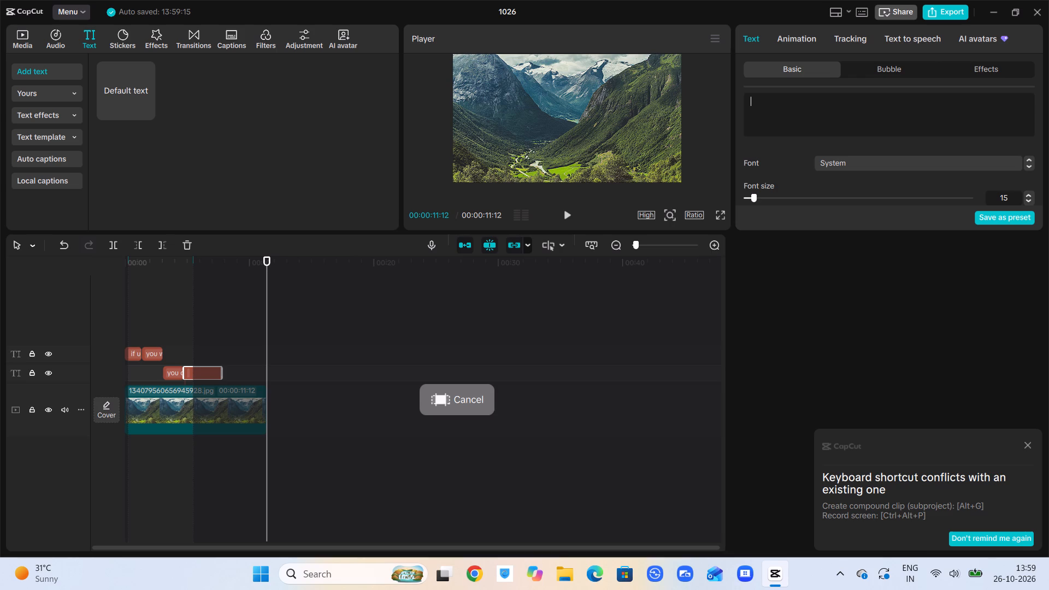
{"action": "type", "text": "a"}
{"action": "key", "text": "space"}
{"action": "type", "text": "hundred"}
{"action": "key", "text": "space"}
{"action": "type", "text": "mile"}
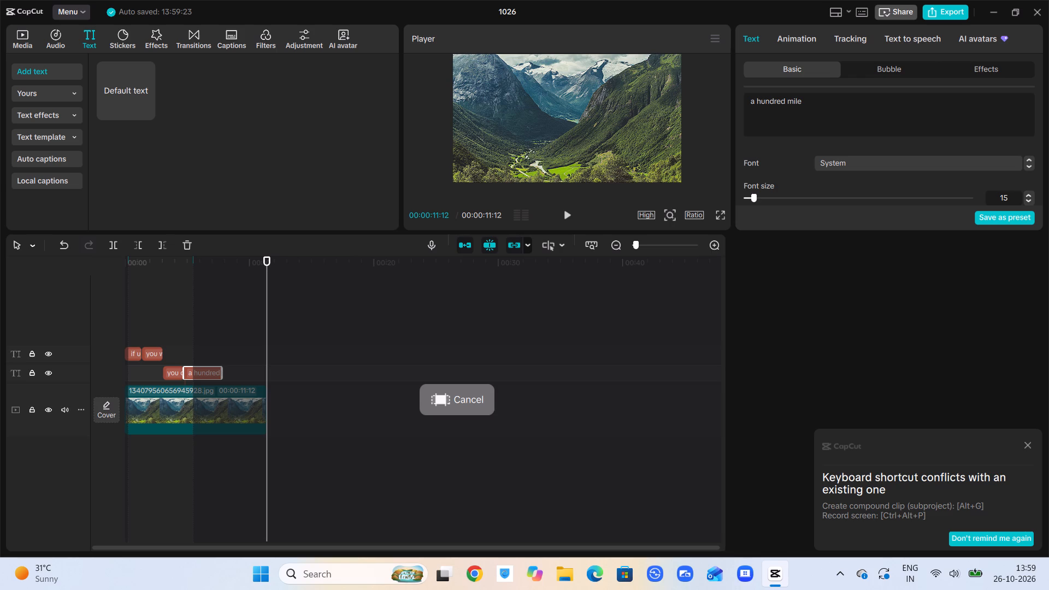
{"action": "key", "text": "space"}
{"action": "left_click", "coordinate": [799, 107]}
Scrub past the new text clip to the sequence end and play the sequence from the start.
{"action": "double_click", "coordinate": [629, 243]}
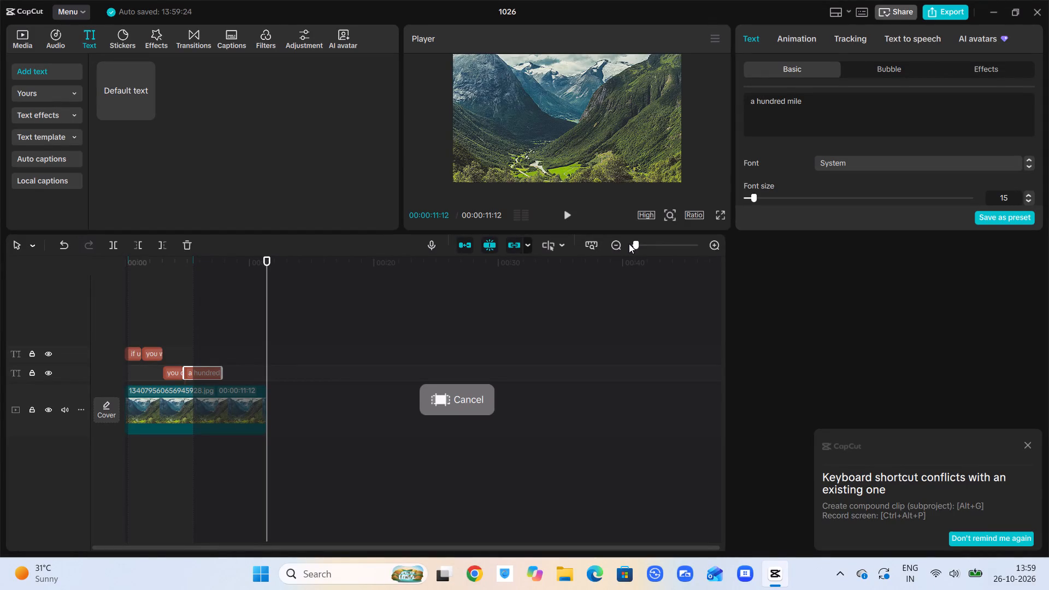
{"action": "left_click", "coordinate": [629, 244]}
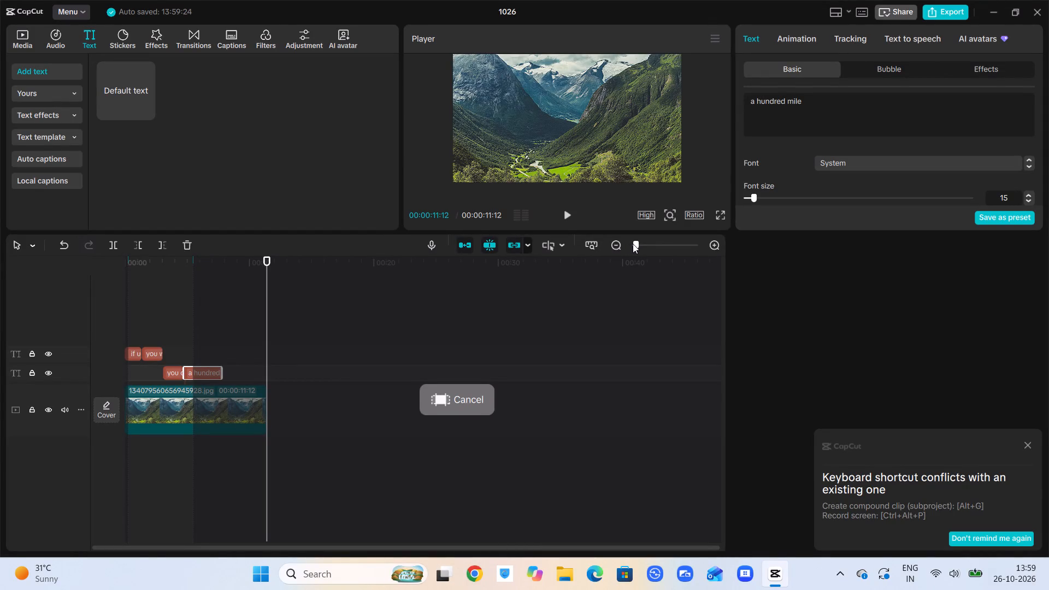
{"action": "left_click", "coordinate": [633, 244]}
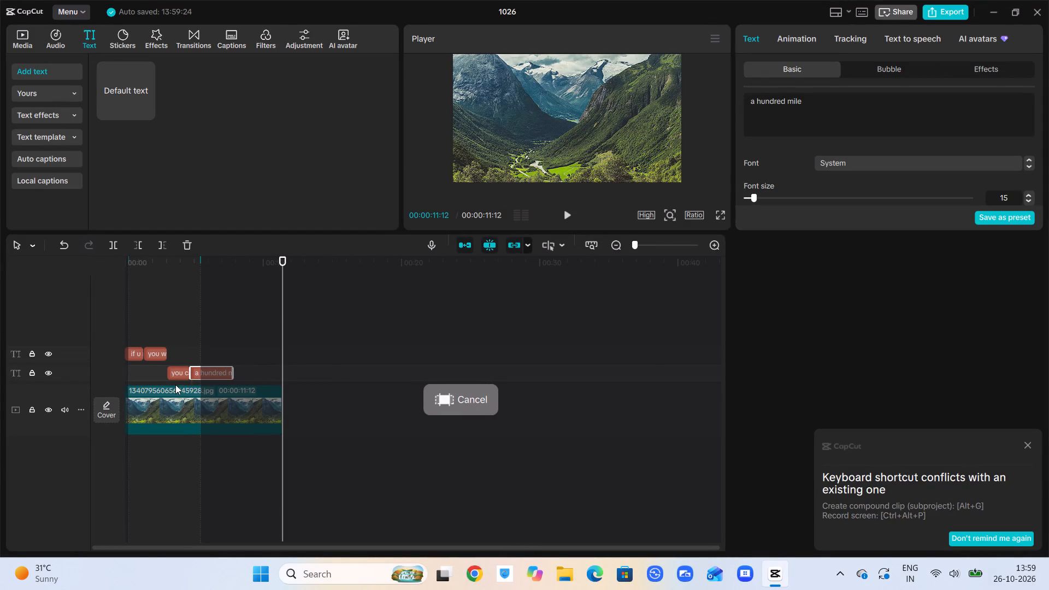
{"action": "left_click", "coordinate": [199, 258]}
{"action": "left_click_drag", "start_coordinate": [199, 258], "coordinate": [244, 257]}
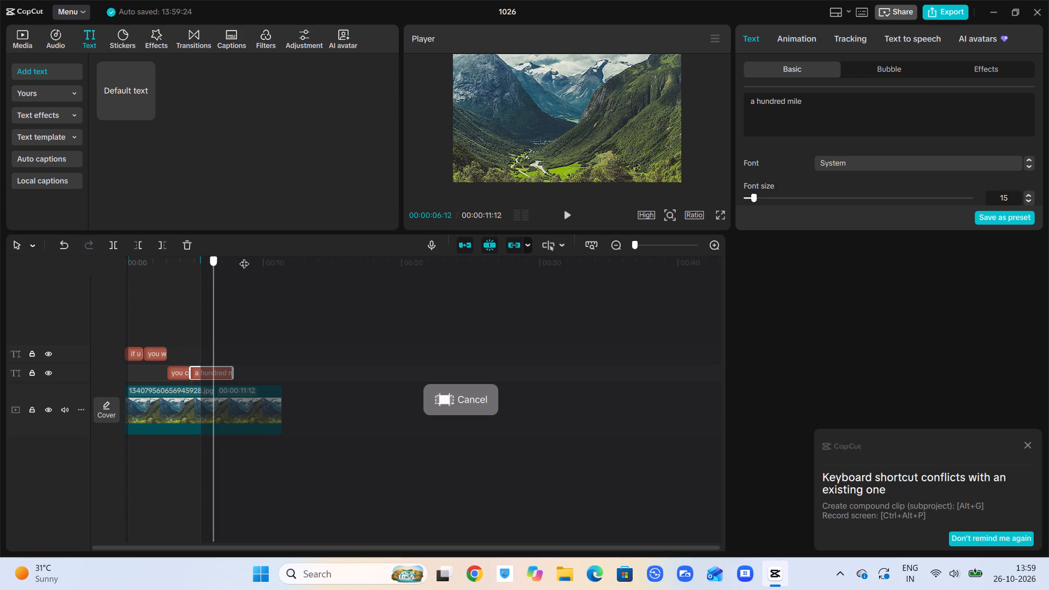
{"action": "left_click_drag", "start_coordinate": [244, 257], "coordinate": [292, 256]}
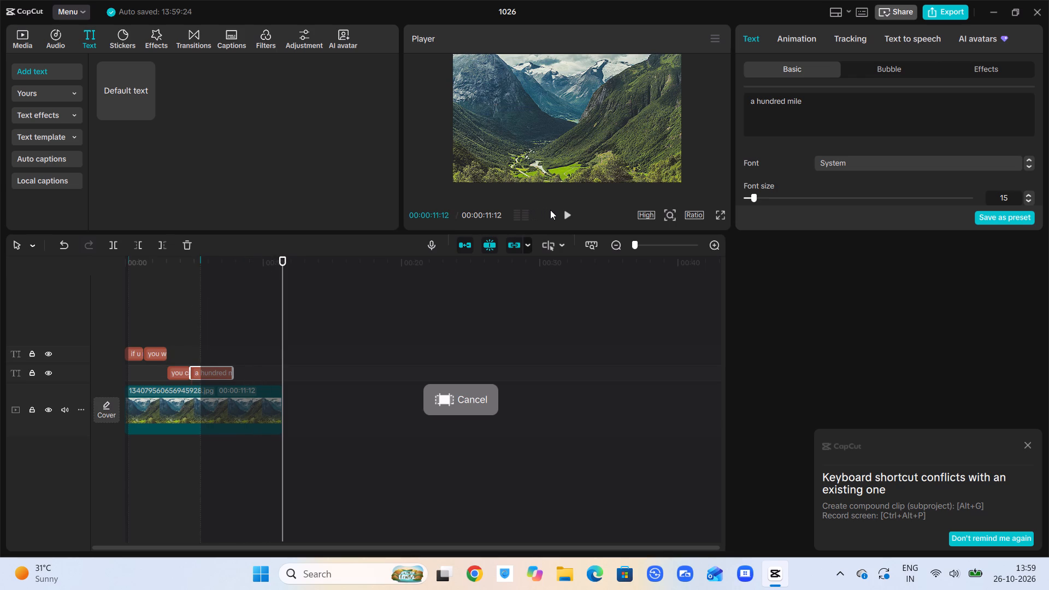
{"action": "left_click", "coordinate": [567, 215]}
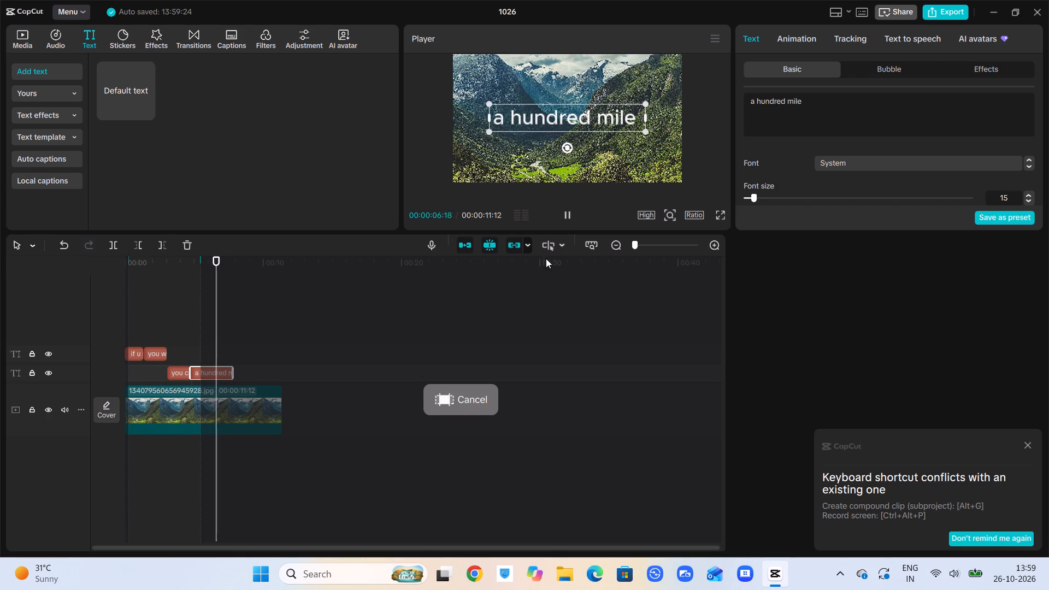
Correct the text clip's wording to "a hundred miles".
{"action": "left_click", "coordinate": [803, 102]}
{"action": "key", "text": "s"}
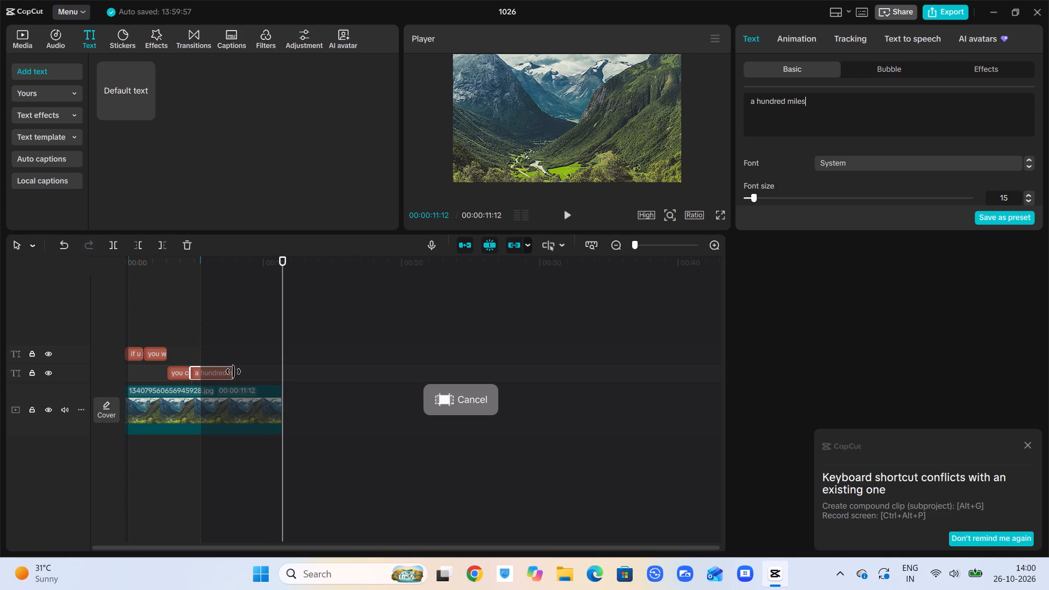
Shorten the "a hundred miles" text clip to about half its length by trimming its end.
{"action": "left_click_drag", "start_coordinate": [233, 371], "coordinate": [208, 368]}
Add another default text clip and place it directly after the "a hundred miles" clip on the lower text track.
{"action": "left_click", "coordinate": [145, 106]}
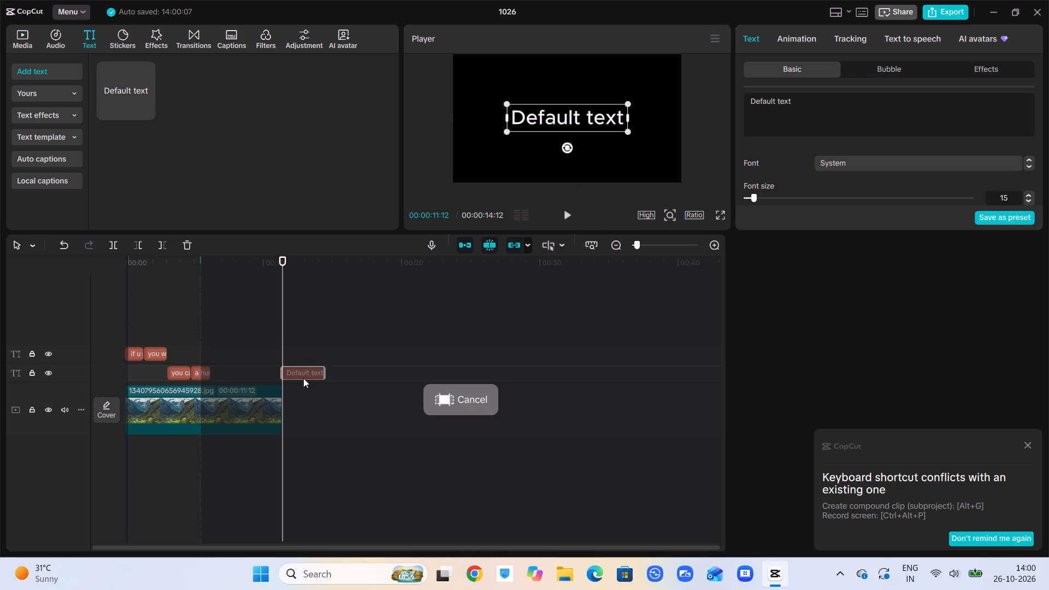
{"action": "left_click_drag", "start_coordinate": [303, 377], "coordinate": [270, 361]}
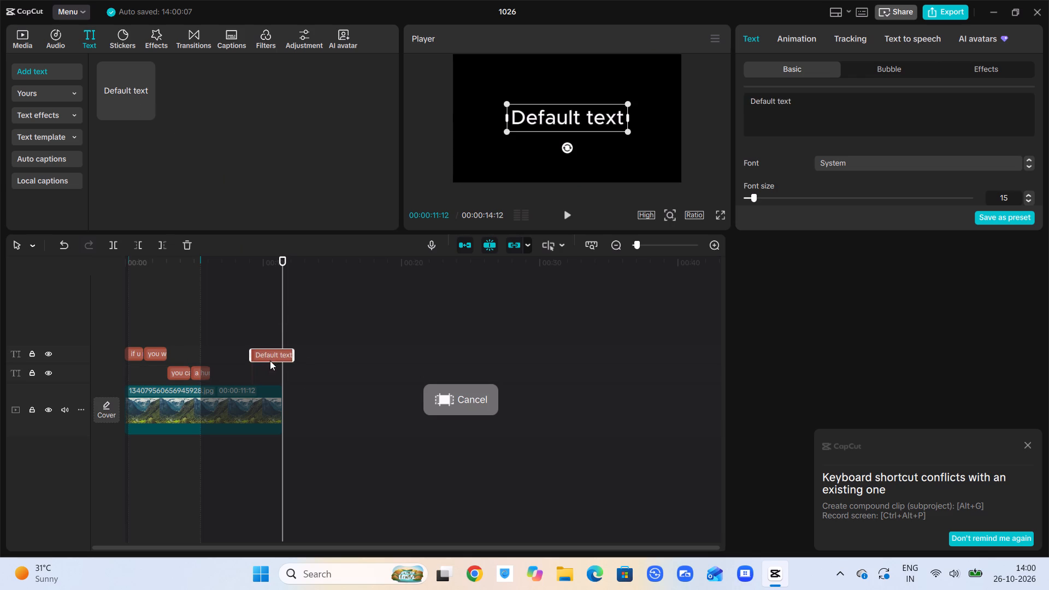
{"action": "left_click_drag", "start_coordinate": [270, 361], "coordinate": [237, 374]}
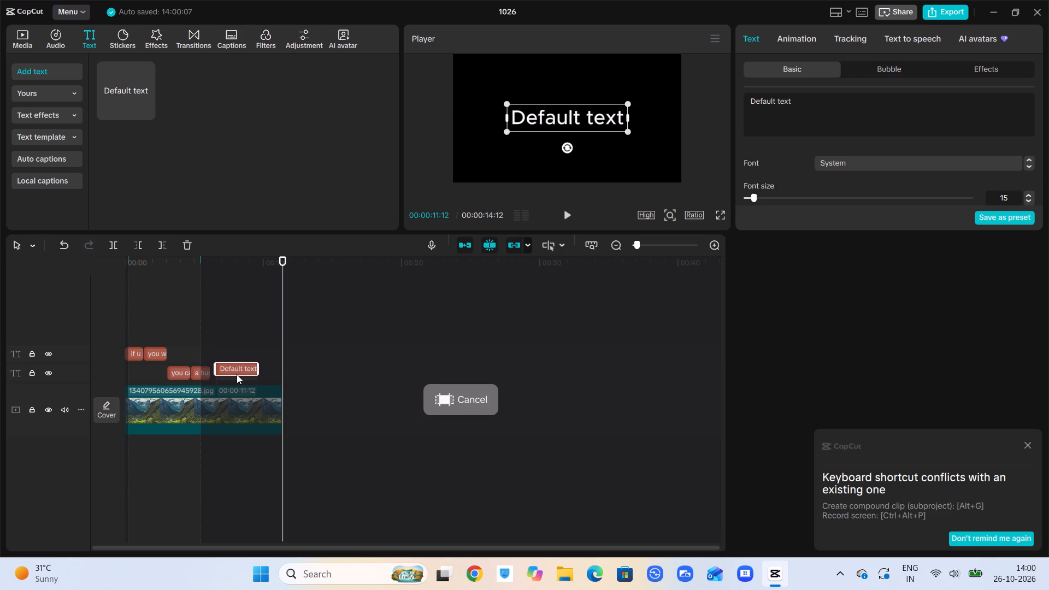
{"action": "left_click_drag", "start_coordinate": [237, 374], "coordinate": [232, 362]}
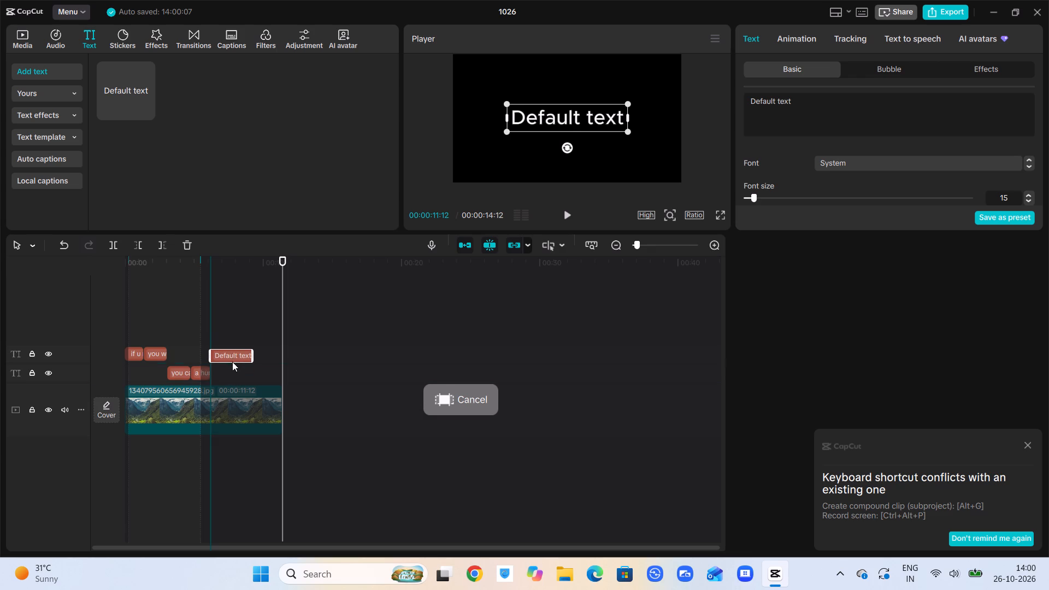
{"action": "left_click_drag", "start_coordinate": [232, 362], "coordinate": [233, 375]}
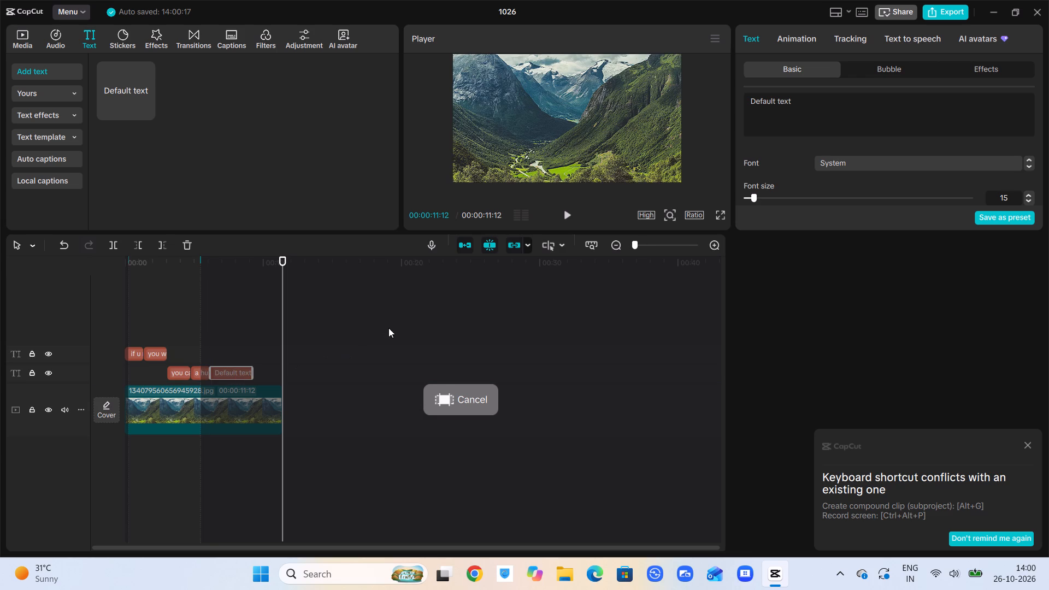
Replace the last clip's default text with two lines, "lord i'm 1" and "lord i'm 2".
{"action": "left_click", "coordinate": [801, 92]}
{"action": "left_click_drag", "start_coordinate": [801, 92], "coordinate": [797, 97]}
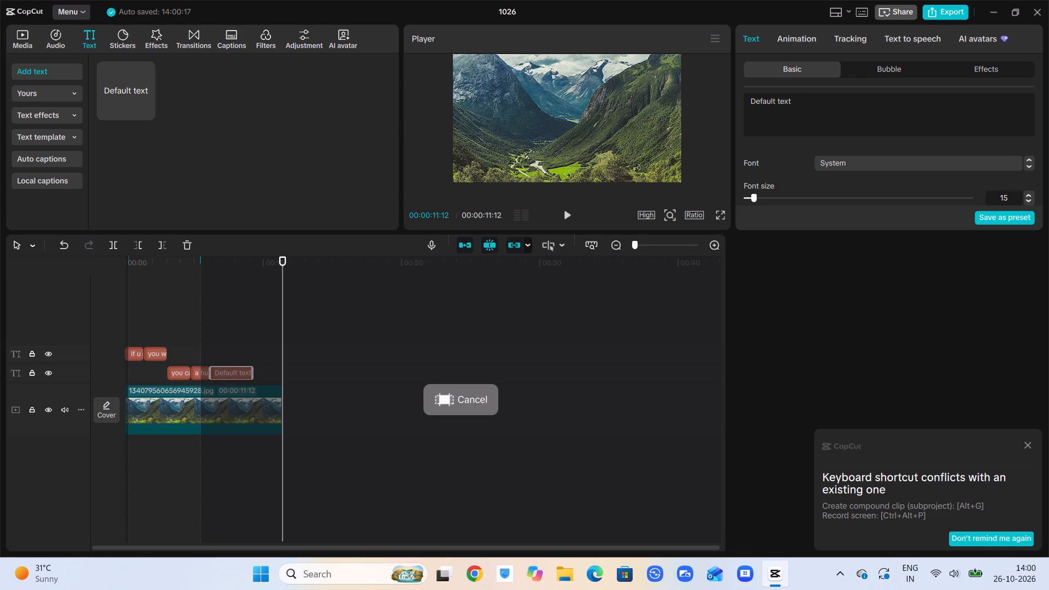
{"action": "left_click", "coordinate": [797, 97]}
{"action": "key", "text": "BackSpace"}
{"action": "key", "text": "BackSpace"}
{"action": "key", "text": "BackSpace"}
{"action": "key", "text": "BackSpace"}
{"action": "key", "text": "BackSpace"}
{"action": "key", "text": "BackSpace"}
{"action": "key", "text": "BackSpace"}
{"action": "key", "text": "BackSpace"}
{"action": "key", "text": "BackSpace"}
{"action": "key", "text": "BackSpace"}
{"action": "key", "text": "BackSpace"}
{"action": "key", "text": "BackSpace"}
{"action": "key", "text": "BackSpace"}
{"action": "key", "text": "BackSpace"}
{"action": "key", "text": "BackSpace"}
{"action": "key", "text": "BackSpace"}
{"action": "type", "text": "lord"}
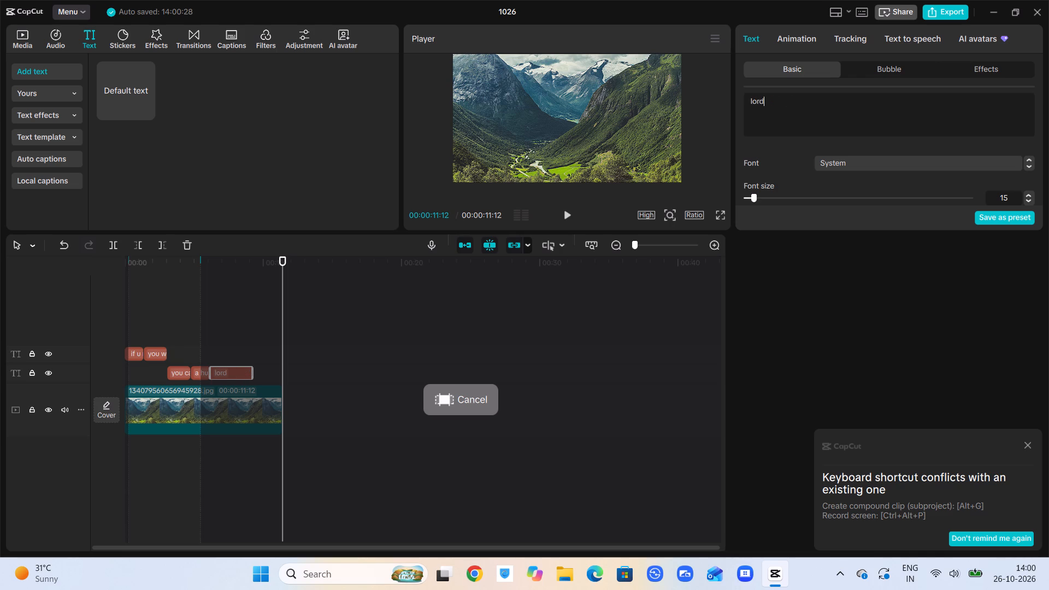
{"action": "key", "text": "space"}
{"action": "key", "text": "i"}
{"action": "type", "text": "'m"}
{"action": "key", "text": "space"}
{"action": "key", "text": "1"}
{"action": "key", "text": "Return"}
{"action": "type", "text": "lord i'm 2"}
Add a third and fourth line, "lord i'm 3" and "lord i'm 4", to the last text clip.
{"action": "key", "text": "Return"}
{"action": "type", "text": "lor"}
{"action": "type", "text": "d"}
{"action": "key", "text": "space"}
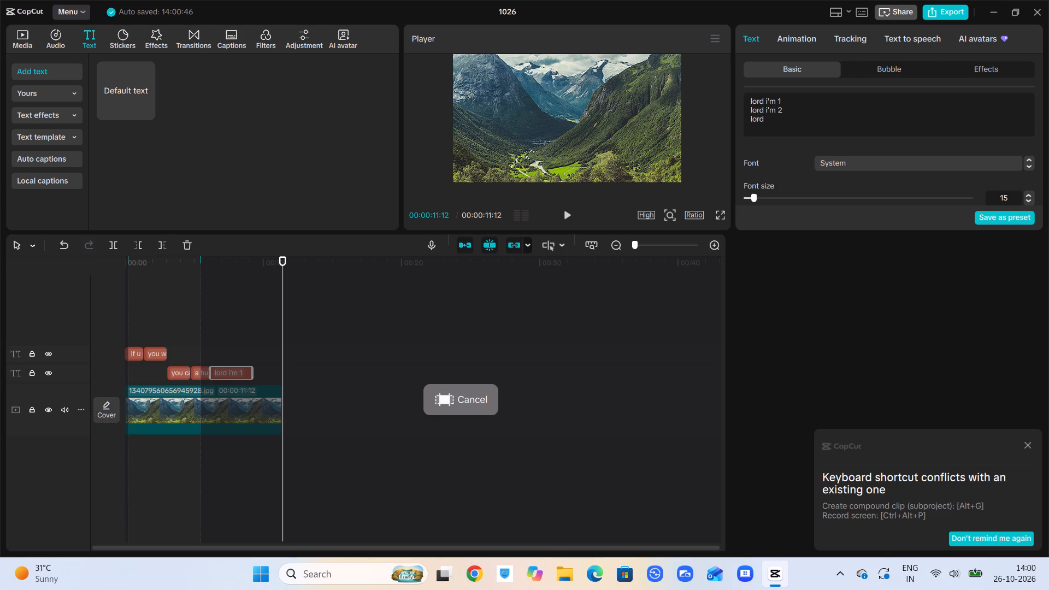
{"action": "type", "text": "im"}
{"action": "key", "text": "BackSpace"}
{"action": "type", "text": "'m 3"}
{"action": "key", "text": "Return"}
{"action": "type", "text": "lord"}
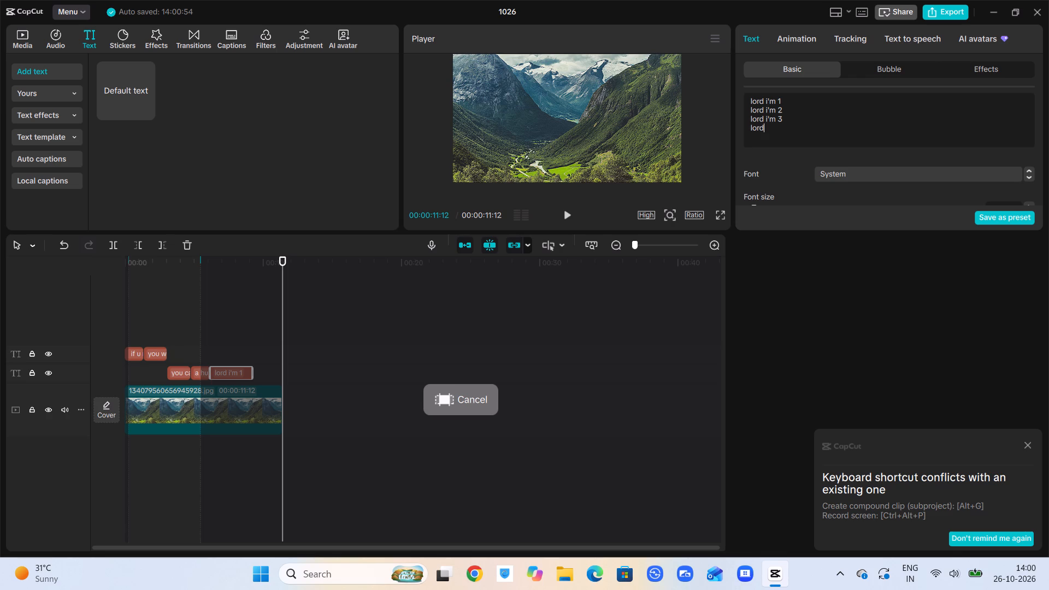
{"action": "key", "text": "space"}
{"action": "type", "text": "i'm 4"}
Shorten the "lord i'm 1" to "lord i'm 4" text clip to about half its length by trimming its end.
{"action": "left_click_drag", "start_coordinate": [250, 378], "coordinate": [249, 378]}
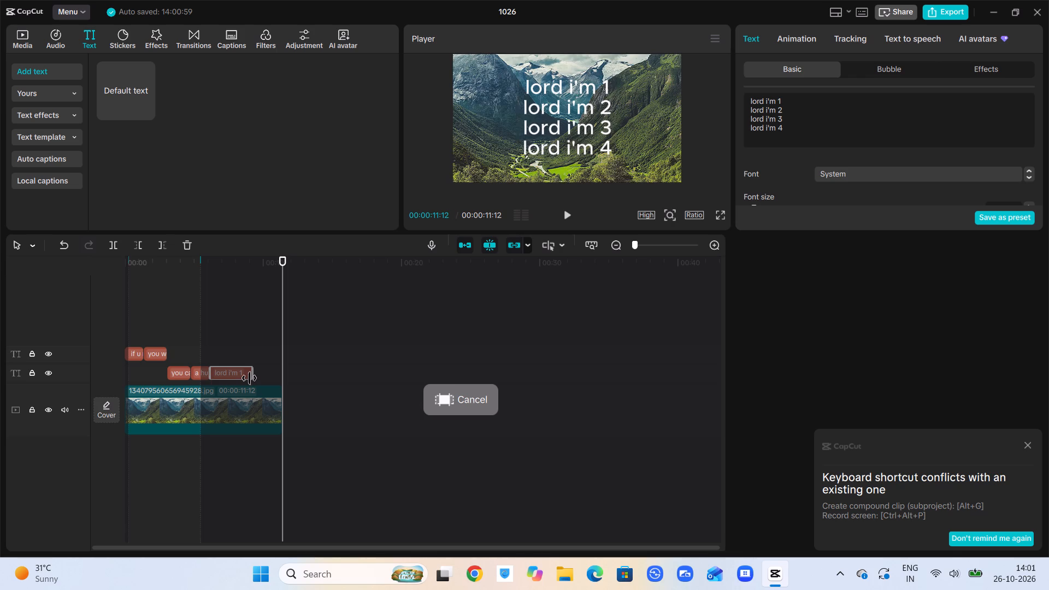
{"action": "left_click_drag", "start_coordinate": [249, 378], "coordinate": [229, 376]}
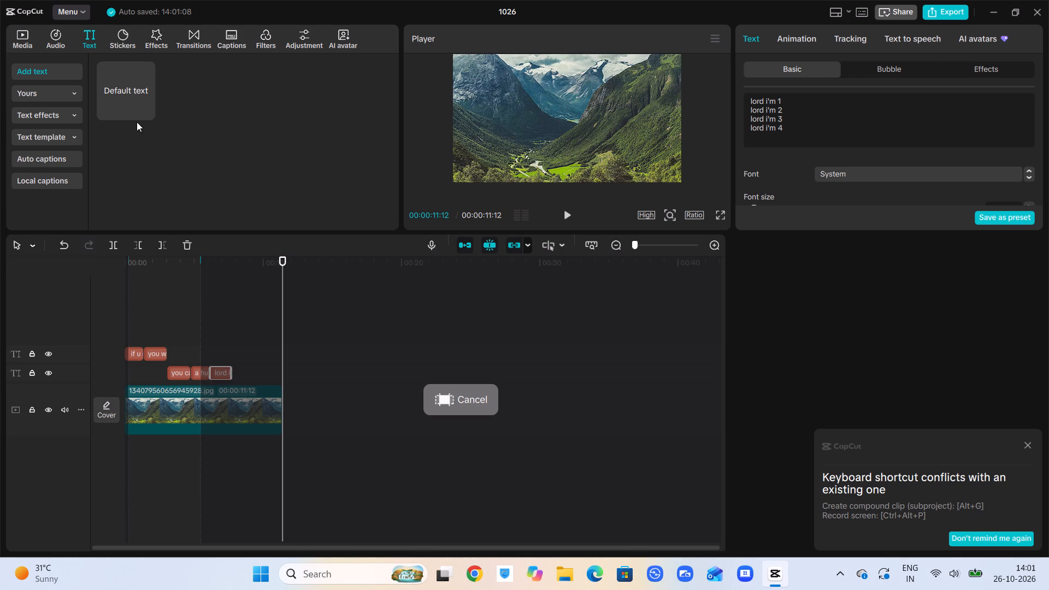
Add another default text clip and place it directly after the "lord i'm 1" clip on the lower text track.
{"action": "left_click", "coordinate": [144, 109]}
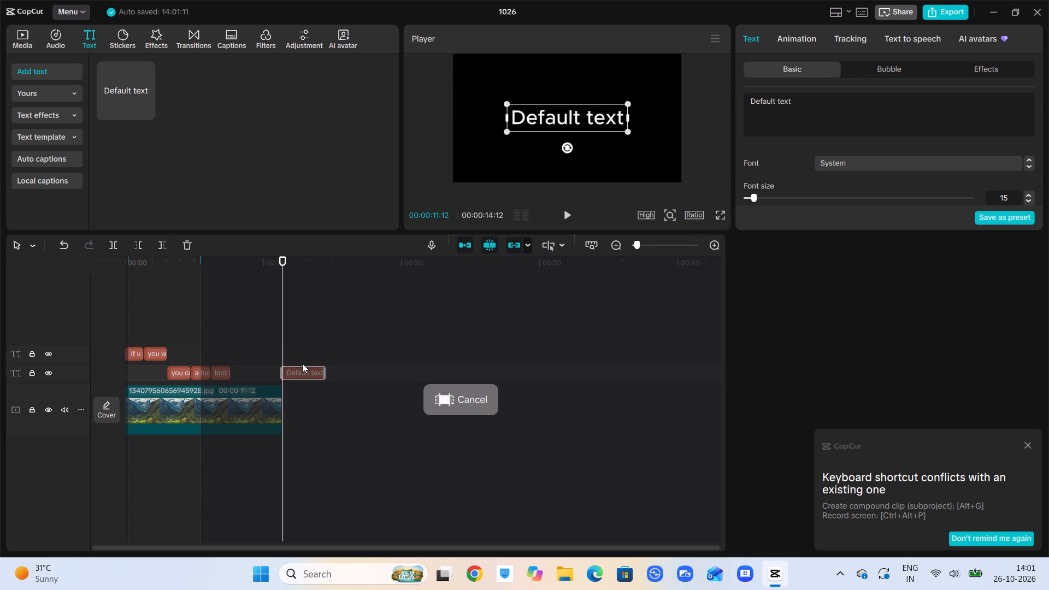
{"action": "left_click_drag", "start_coordinate": [302, 363], "coordinate": [268, 361]}
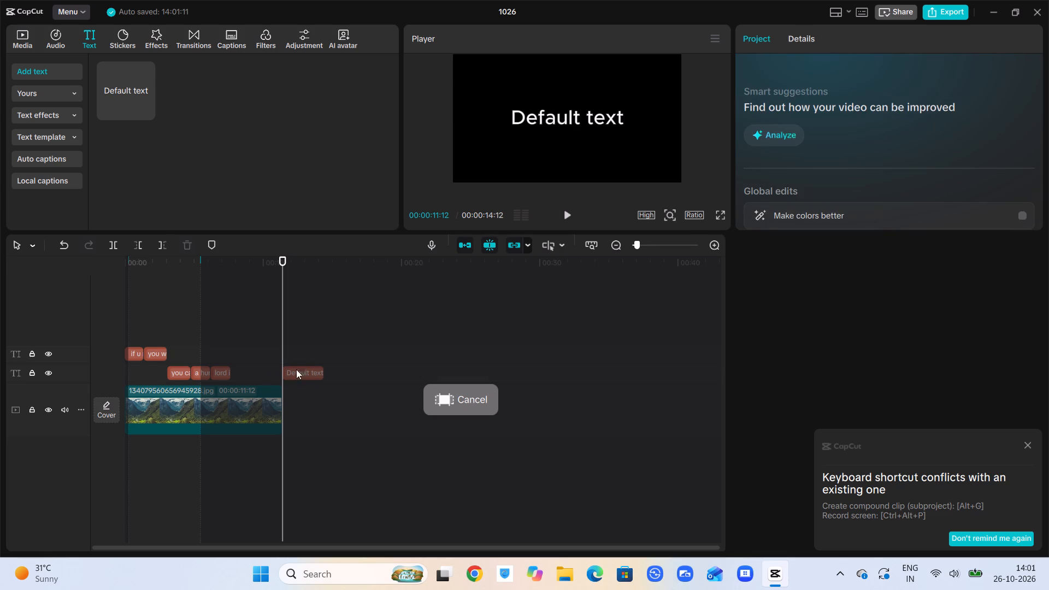
{"action": "left_click", "coordinate": [315, 371]}
{"action": "left_click_drag", "start_coordinate": [315, 371], "coordinate": [299, 365]}
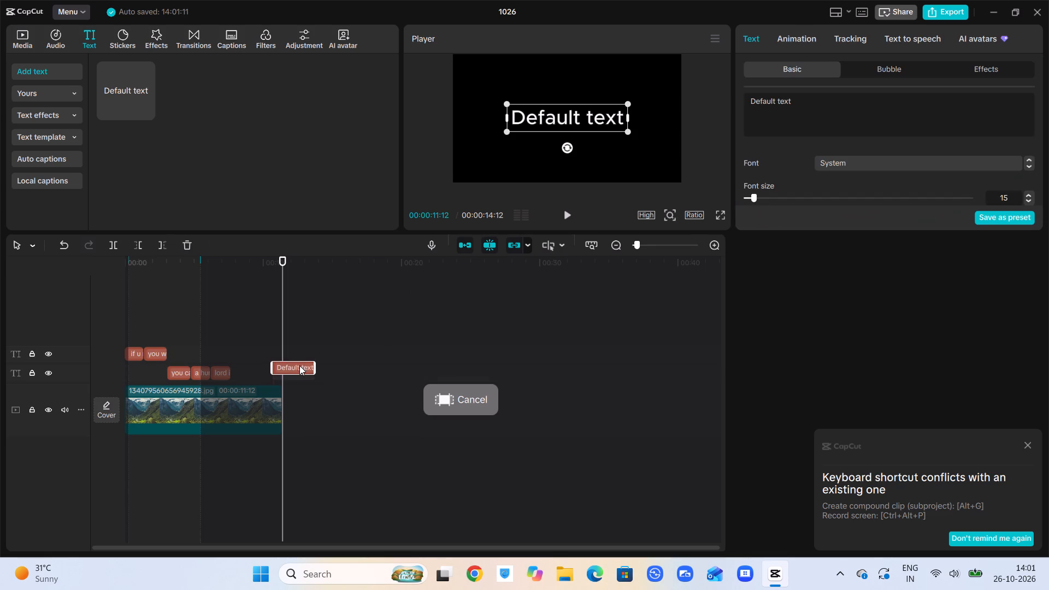
{"action": "left_click_drag", "start_coordinate": [299, 365], "coordinate": [267, 371]}
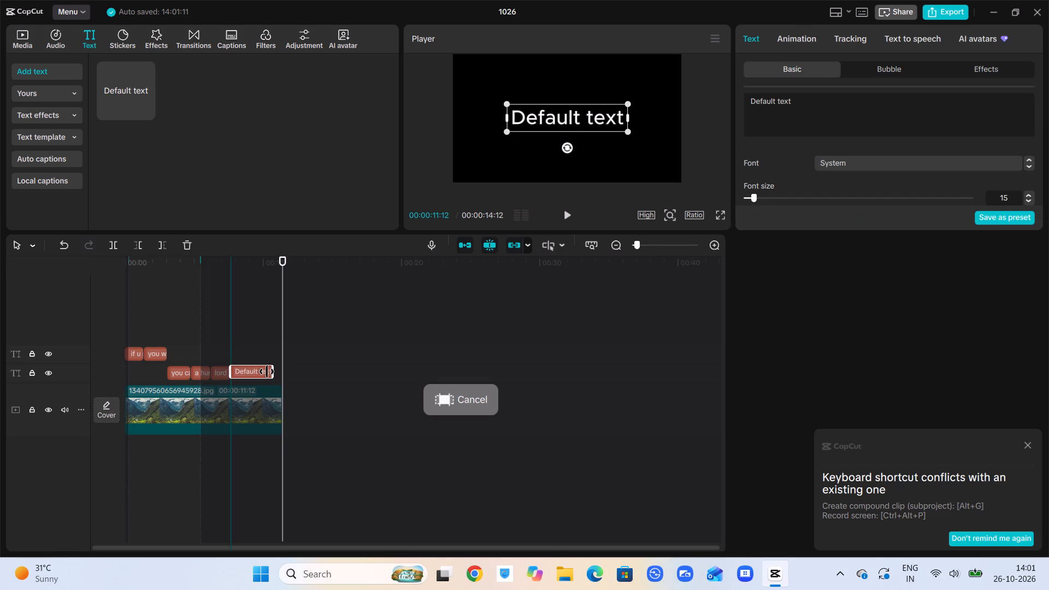
Replace the new clip's default text with two lines, "lord i'm 500 miles" and "from my home...".
{"action": "left_click", "coordinate": [807, 95]}
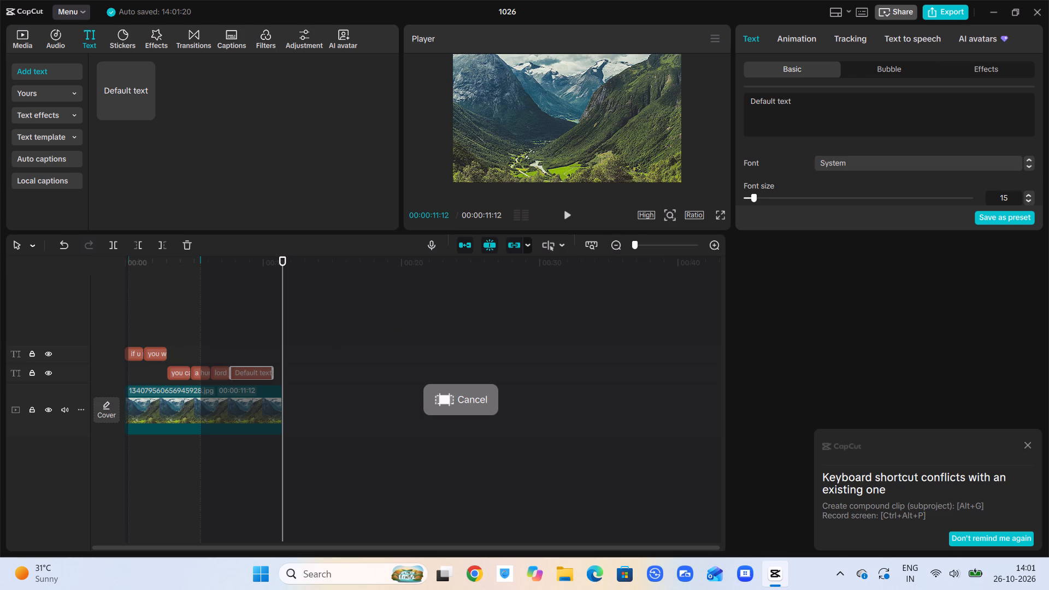
{"action": "left_click", "coordinate": [803, 99]}
{"action": "key", "text": "BackSpace"}
{"action": "key", "text": "BackSpace"}
{"action": "key", "text": "BackSpace"}
{"action": "key", "text": "BackSpace"}
{"action": "key", "text": "BackSpace"}
{"action": "key", "text": "BackSpace"}
{"action": "key", "text": "BackSpace"}
{"action": "key", "text": "BackSpace"}
{"action": "key", "text": "BackSpace"}
{"action": "key", "text": "BackSpace"}
{"action": "key", "text": "BackSpace"}
{"action": "key", "text": "BackSpace"}
{"action": "key", "text": "BackSpace"}
{"action": "key", "text": "BackSpace"}
{"action": "key", "text": "BackSpace"}
{"action": "key", "text": "BackSpace"}
{"action": "key", "text": "BackSpace"}
{"action": "key", "text": "BackSpace"}
{"action": "key", "text": "BackSpace"}
{"action": "type", "text": "lor"}
{"action": "type", "text": "d i'm"}
{"action": "key", "text": "space"}
{"action": "type", "text": "500"}
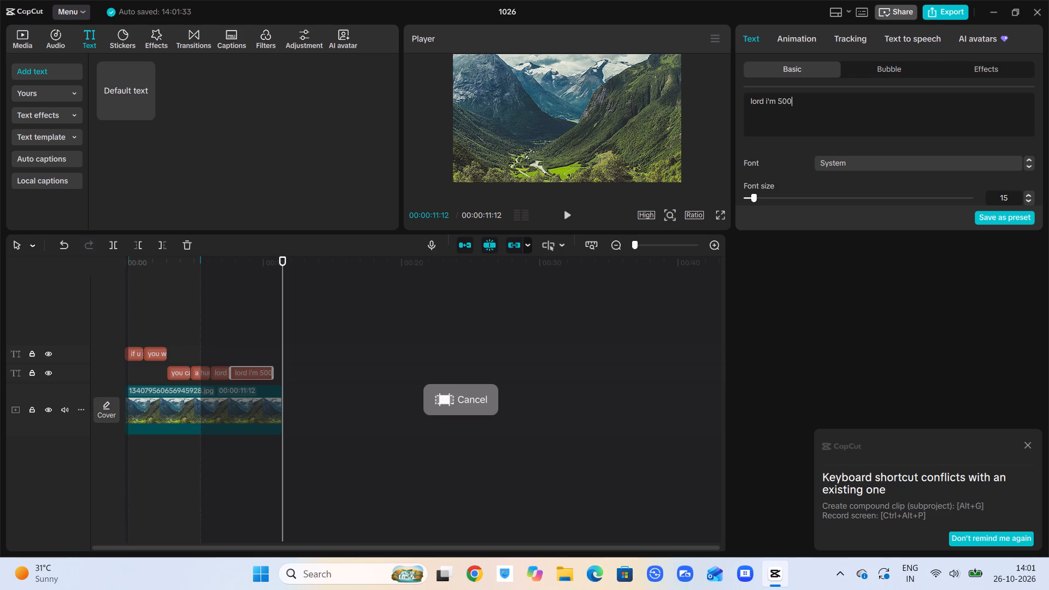
{"action": "key", "text": "space"}
{"action": "type", "text": "miles"}
{"action": "key", "text": "space"}
{"action": "key", "text": "Return"}
{"action": "type", "text": "from my home"}
{"action": "key", "text": "space"}
{"action": "key", "text": "BackSpace"}
{"action": "type", "text": "..."}
Play the project preview in full screen and return to the editor.
{"action": "left_click", "coordinate": [718, 214]}
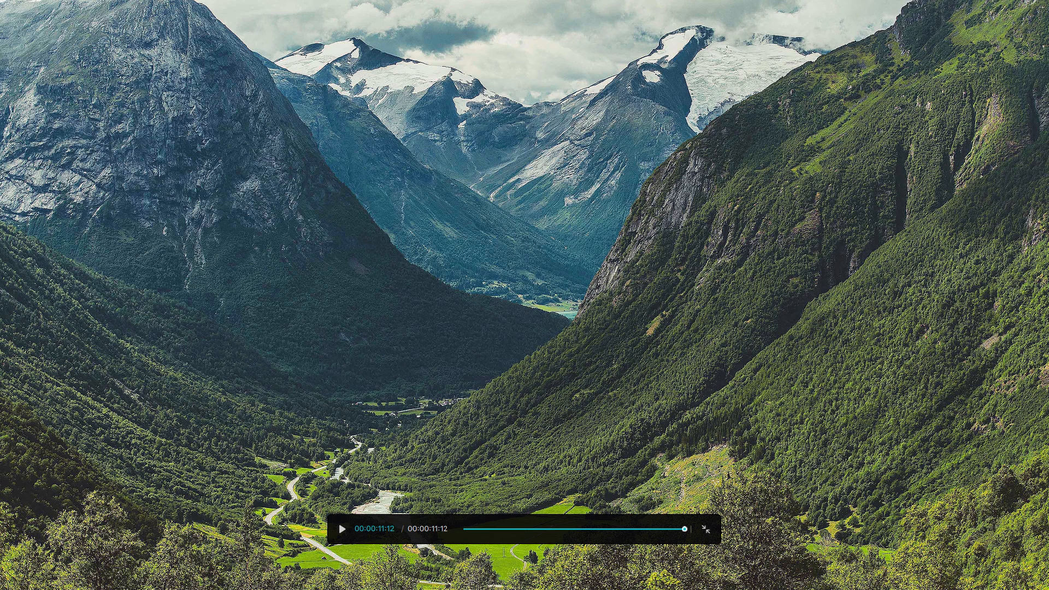
{"action": "left_click", "coordinate": [347, 526]}
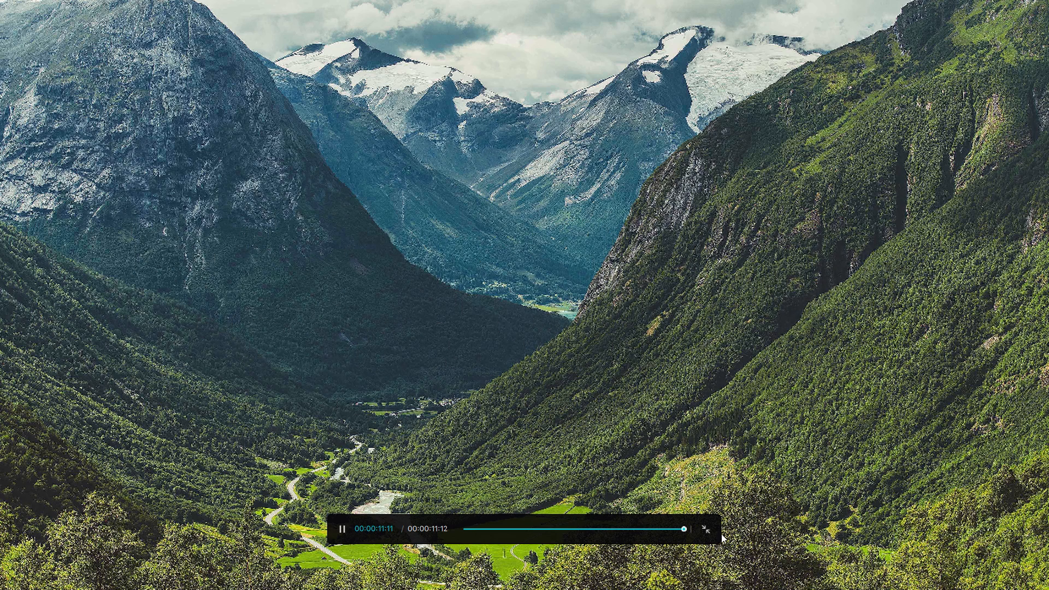
{"action": "left_click", "coordinate": [702, 528]}
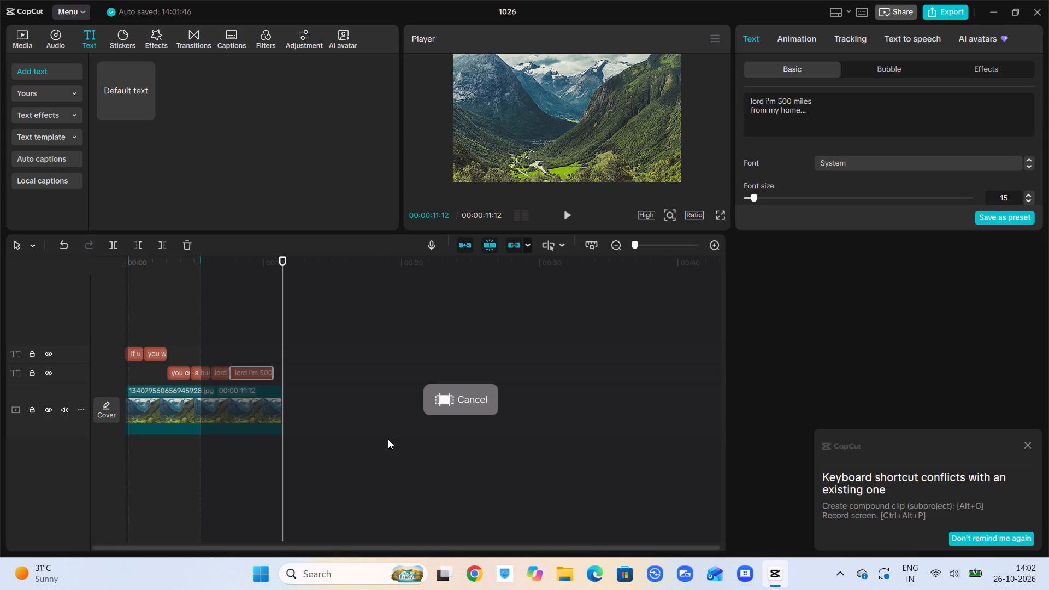
Select the landscape image clip and look through its basic video settings, from Transform down to Canvas.
{"action": "left_click", "coordinate": [527, 174]}
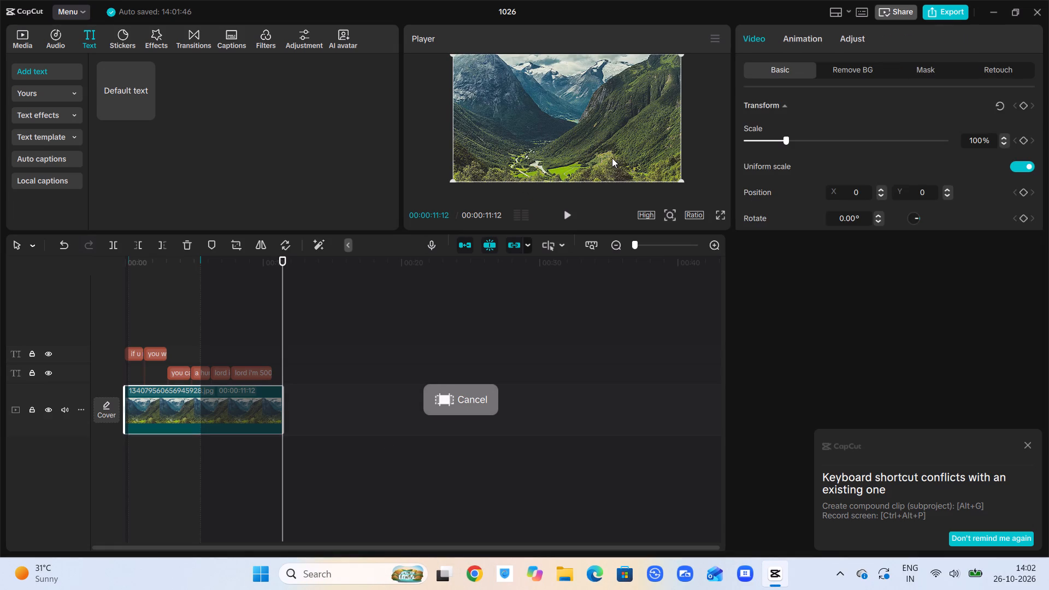
{"action": "left_click", "coordinate": [305, 32]}
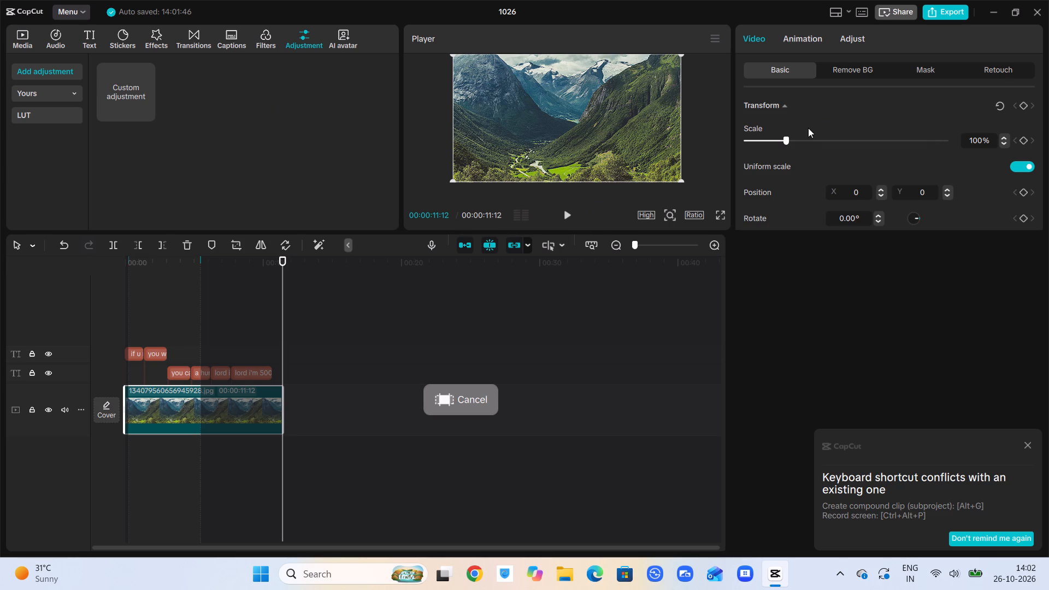
{"action": "scroll", "coordinate": [768, 154], "scroll_direction": "down", "scroll_amount": 2}
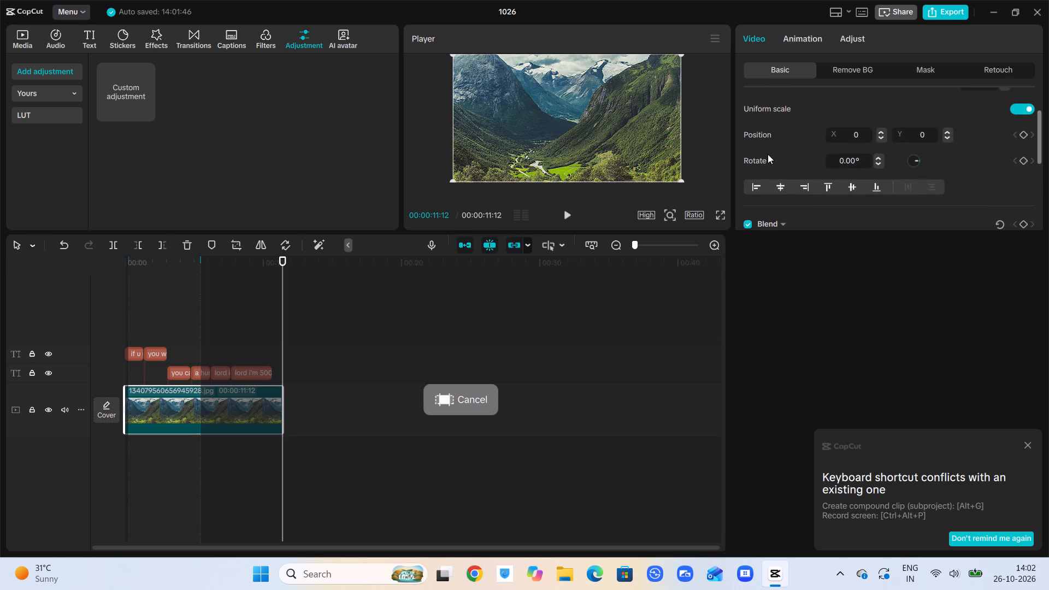
{"action": "scroll", "coordinate": [768, 154], "scroll_direction": "down", "scroll_amount": 3}
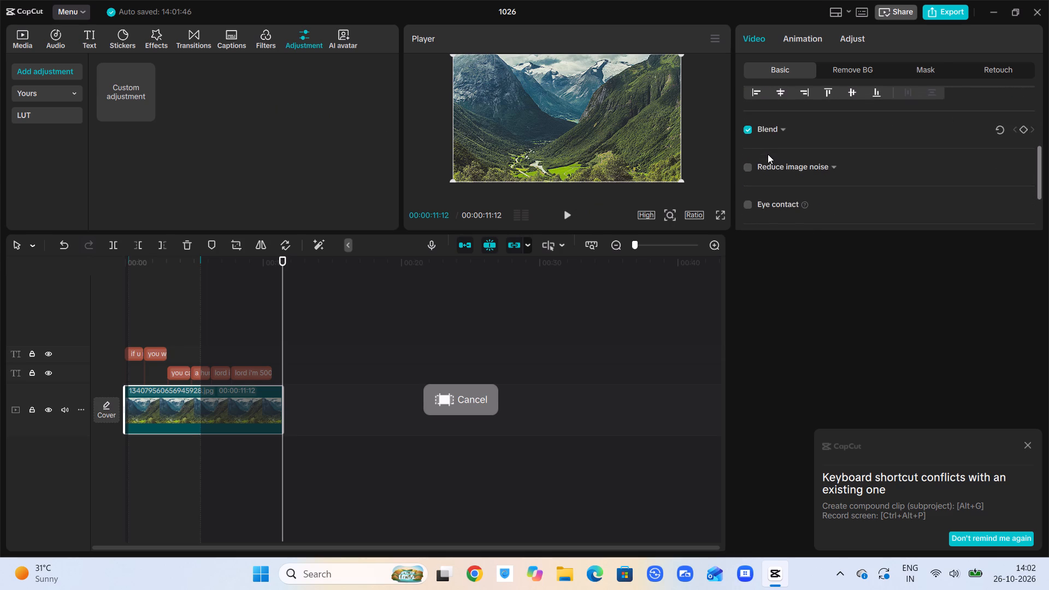
{"action": "scroll", "coordinate": [768, 154], "scroll_direction": "down", "scroll_amount": 7}
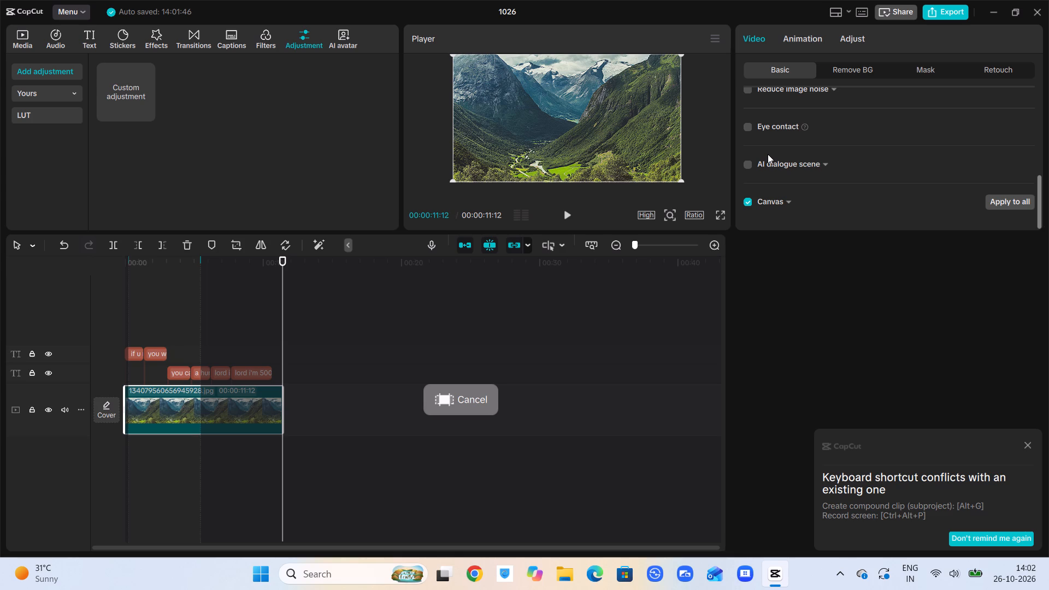
{"action": "scroll", "coordinate": [768, 154], "scroll_direction": "up", "scroll_amount": 11}
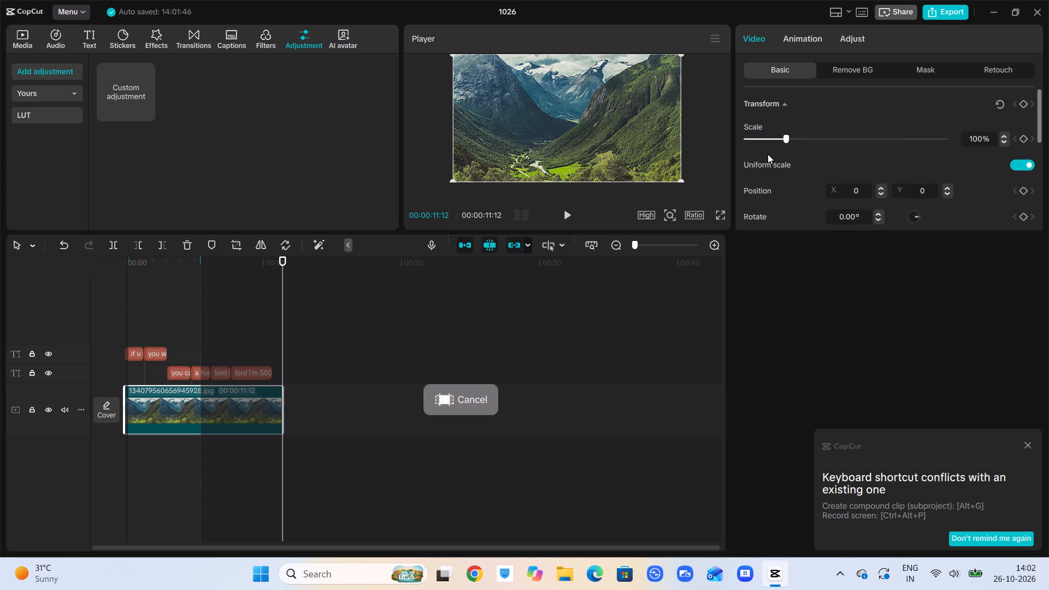
{"action": "scroll", "coordinate": [768, 154], "scroll_direction": "up", "scroll_amount": 3}
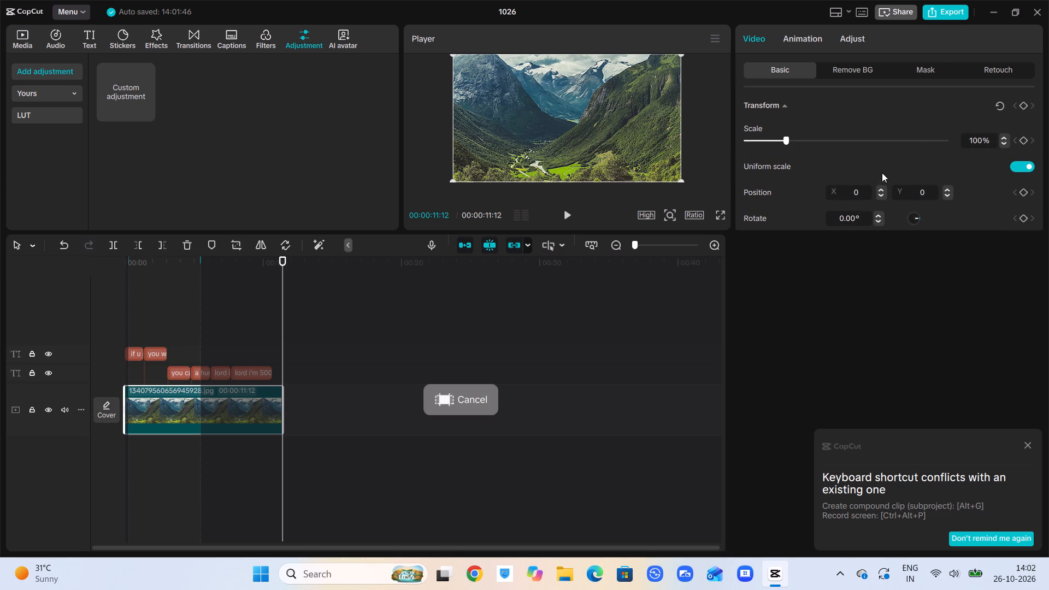
Examine the Auto adjust and Color match options in the landscape image's basic color adjustments.
{"action": "left_click", "coordinate": [859, 40]}
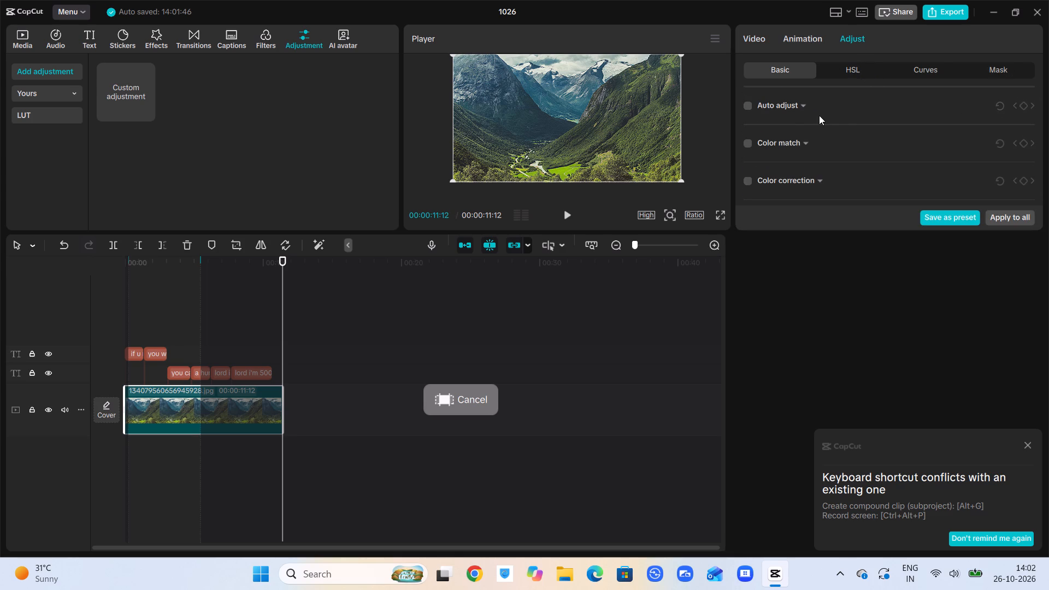
{"action": "left_click", "coordinate": [804, 107]}
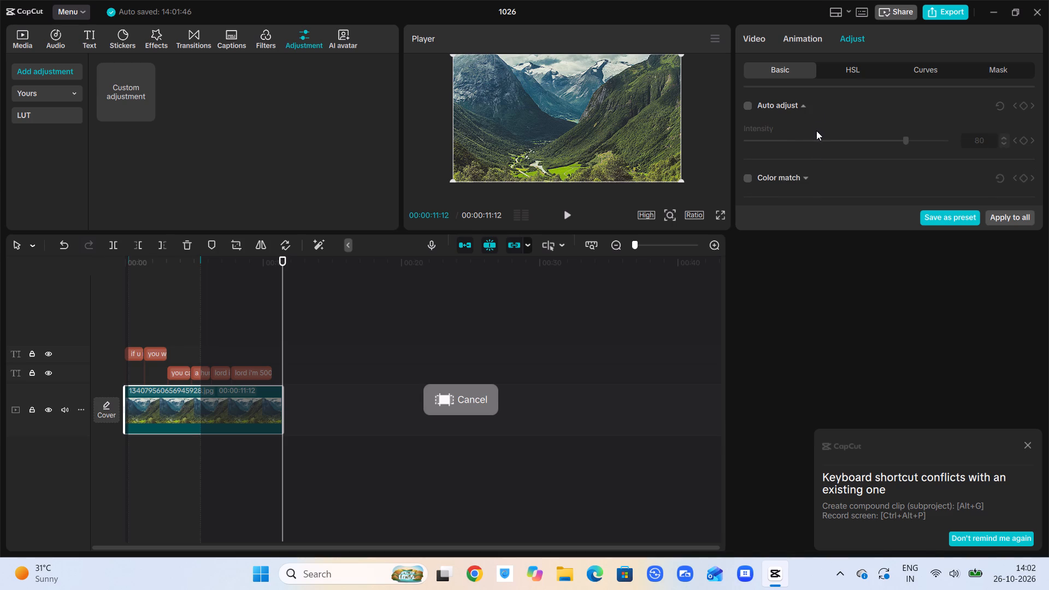
{"action": "left_click_drag", "start_coordinate": [896, 143], "coordinate": [890, 134]}
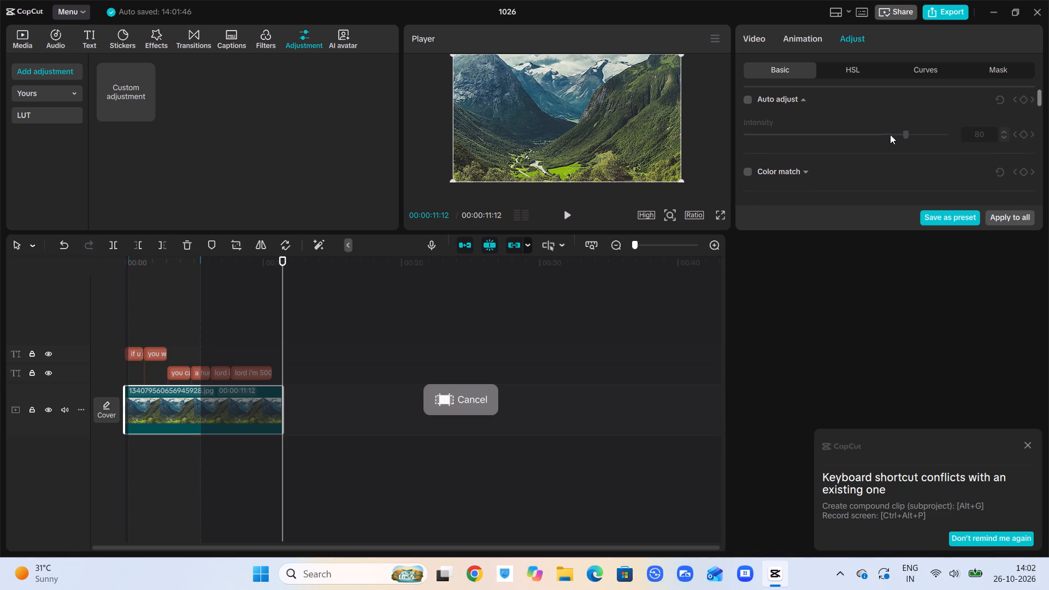
{"action": "scroll", "coordinate": [870, 132], "scroll_direction": "down", "scroll_amount": 2}
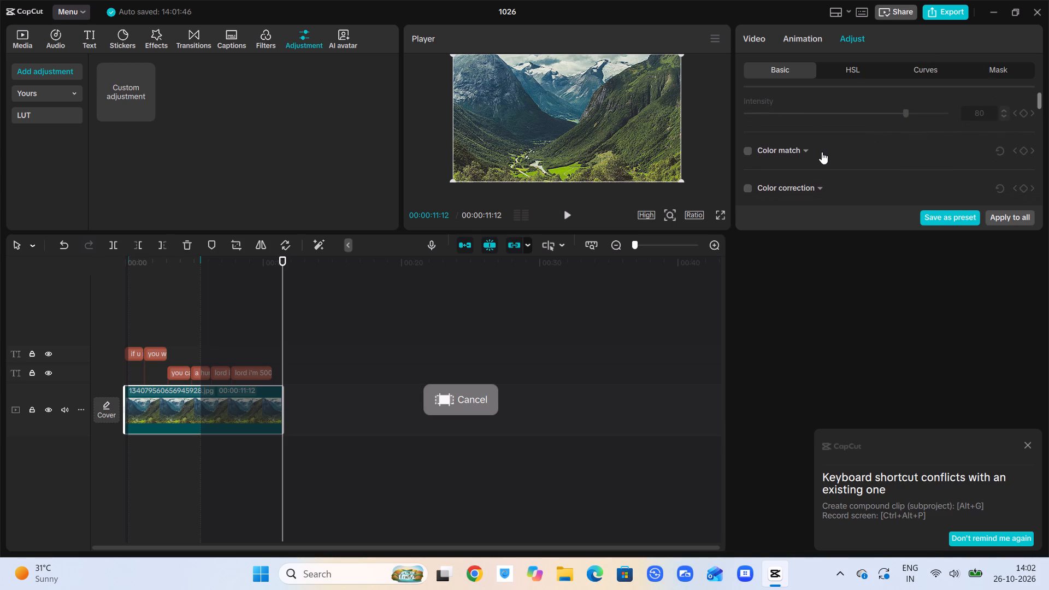
{"action": "left_click", "coordinate": [805, 150]}
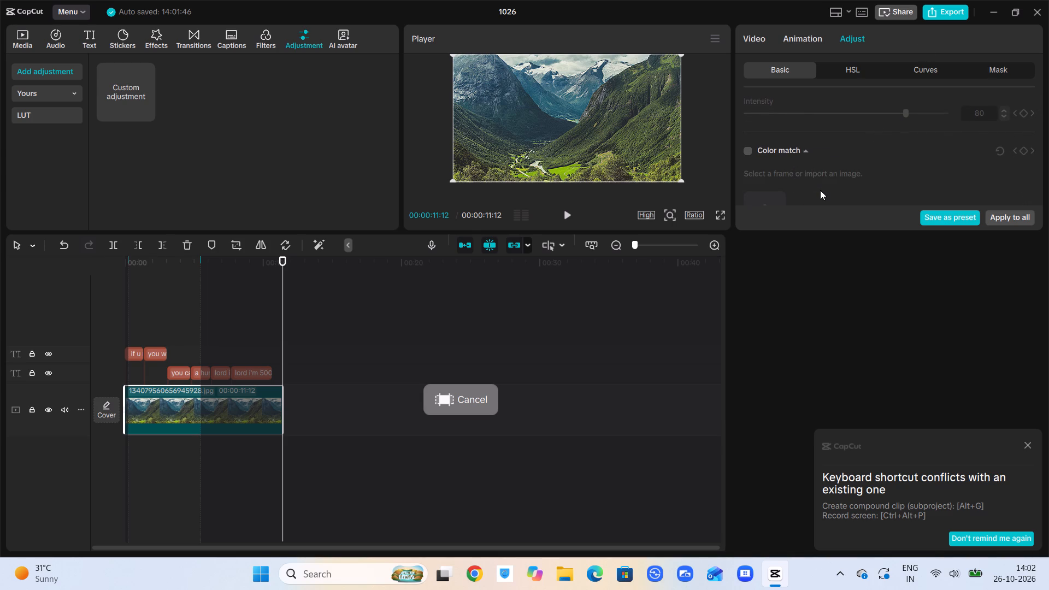
{"action": "scroll", "coordinate": [820, 190], "scroll_direction": "down", "scroll_amount": 1}
{"action": "scroll", "coordinate": [820, 190], "scroll_direction": "up", "scroll_amount": 4}
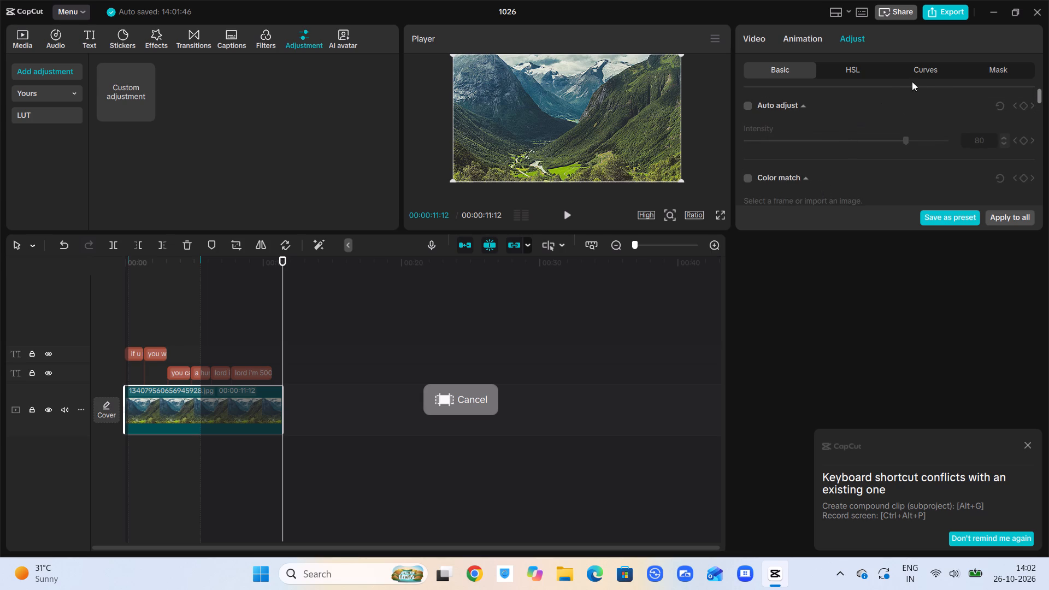
Move the upper endpoint of the landscape image's Luma curve slightly inward along the curve graph's top edge.
{"action": "left_click", "coordinate": [922, 67]}
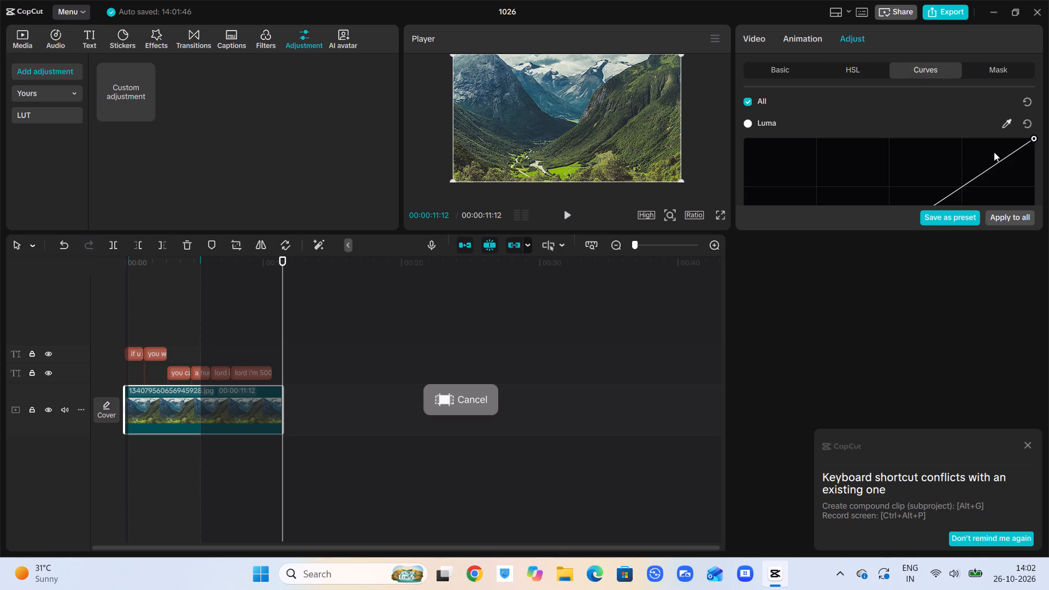
{"action": "left_click", "coordinate": [1034, 140]}
{"action": "left_click_drag", "start_coordinate": [1034, 140], "coordinate": [1002, 141]}
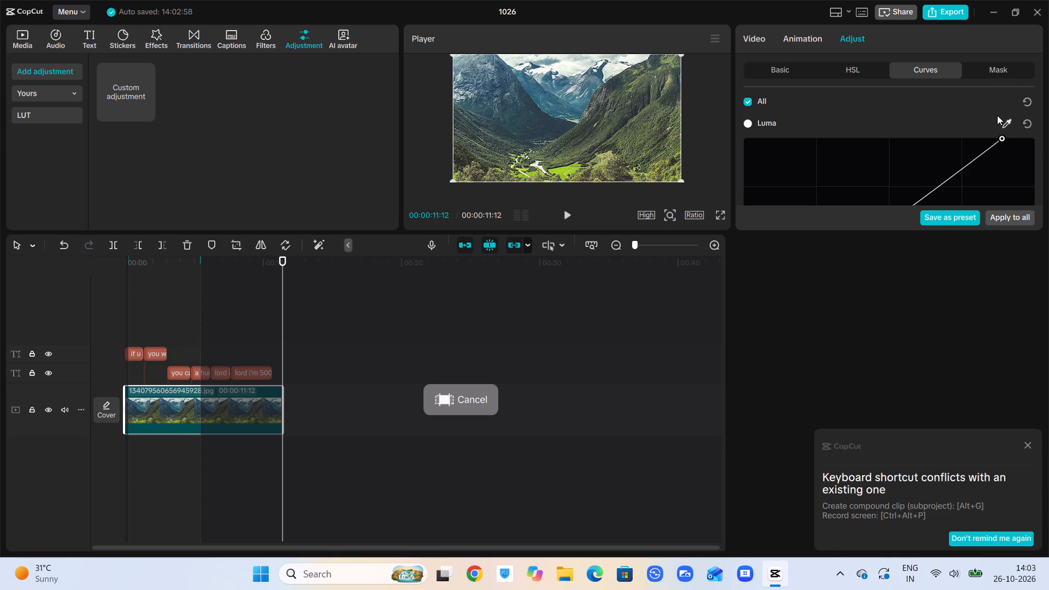
Set the red hue to -21 in the landscape image's HSL adjustments.
{"action": "left_click", "coordinate": [853, 66]}
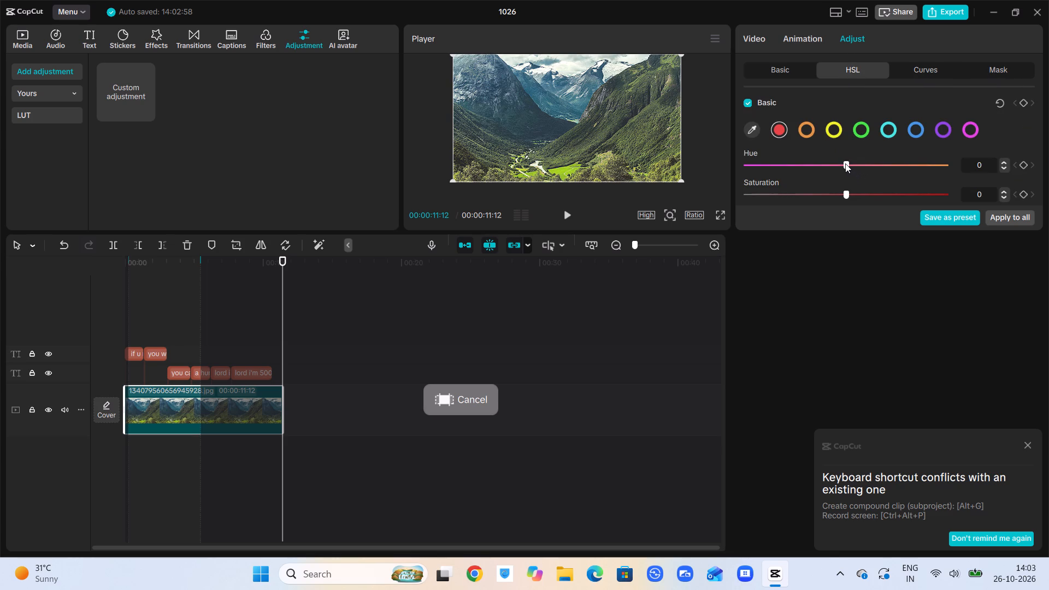
{"action": "left_click_drag", "start_coordinate": [845, 163], "coordinate": [822, 165]}
Set the green hue to -48 and the green saturation to 63 in the landscape image's HSL adjustments.
{"action": "left_click_drag", "start_coordinate": [853, 129], "coordinate": [862, 145]}
{"action": "left_click_drag", "start_coordinate": [862, 145], "coordinate": [859, 130]}
{"action": "left_click", "coordinate": [859, 130]}
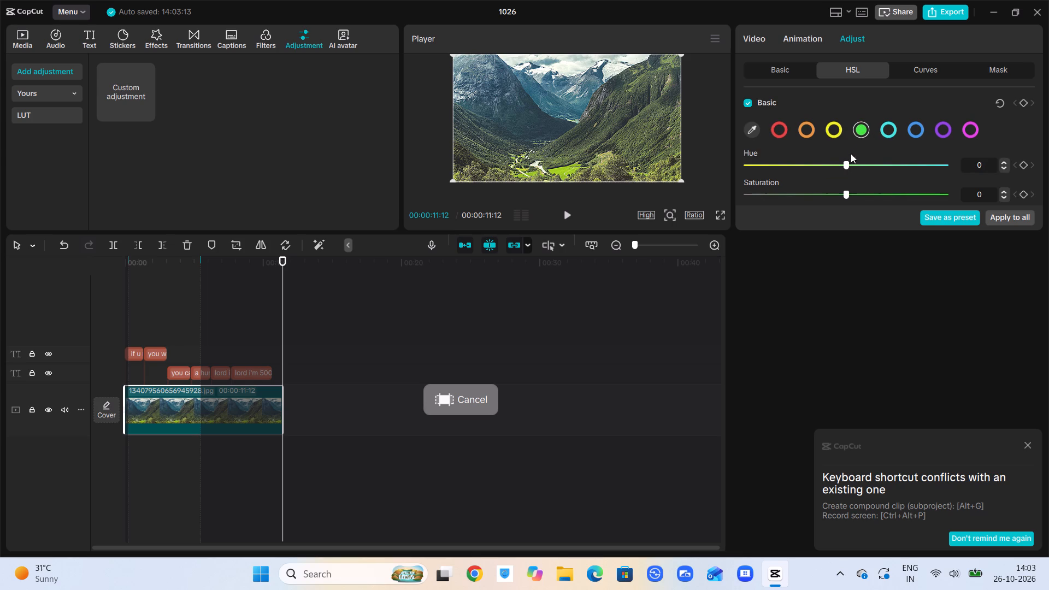
{"action": "left_click_drag", "start_coordinate": [844, 159], "coordinate": [807, 162]}
{"action": "left_click_drag", "start_coordinate": [807, 162], "coordinate": [795, 164]}
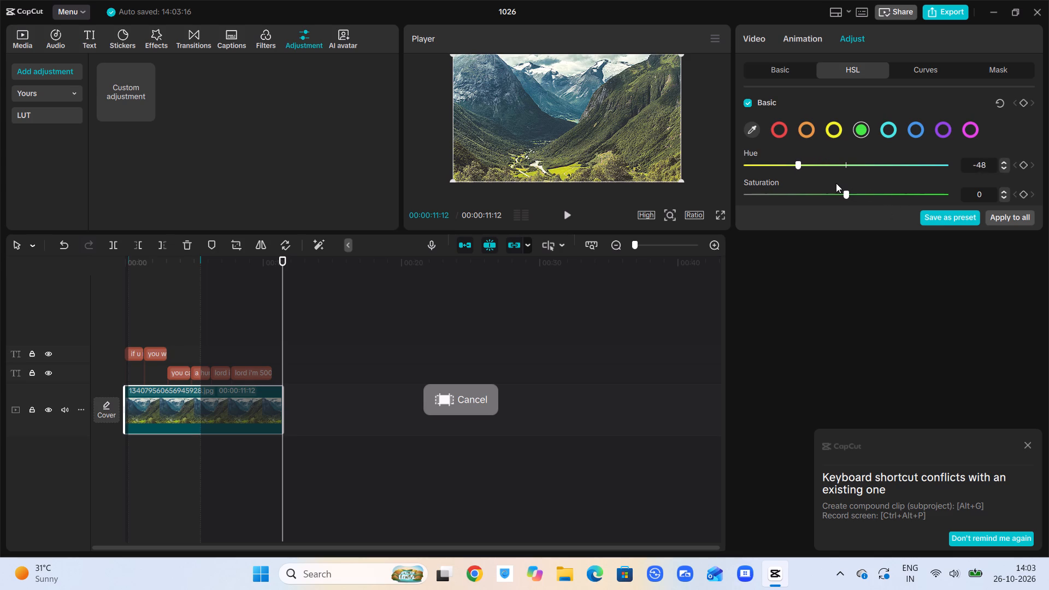
{"action": "left_click_drag", "start_coordinate": [836, 183], "coordinate": [850, 190]}
{"action": "left_click_drag", "start_coordinate": [850, 190], "coordinate": [848, 191]}
{"action": "left_click_drag", "start_coordinate": [848, 191], "coordinate": [856, 189]}
{"action": "left_click_drag", "start_coordinate": [856, 189], "coordinate": [864, 203]}
{"action": "left_click_drag", "start_coordinate": [864, 203], "coordinate": [906, 199]}
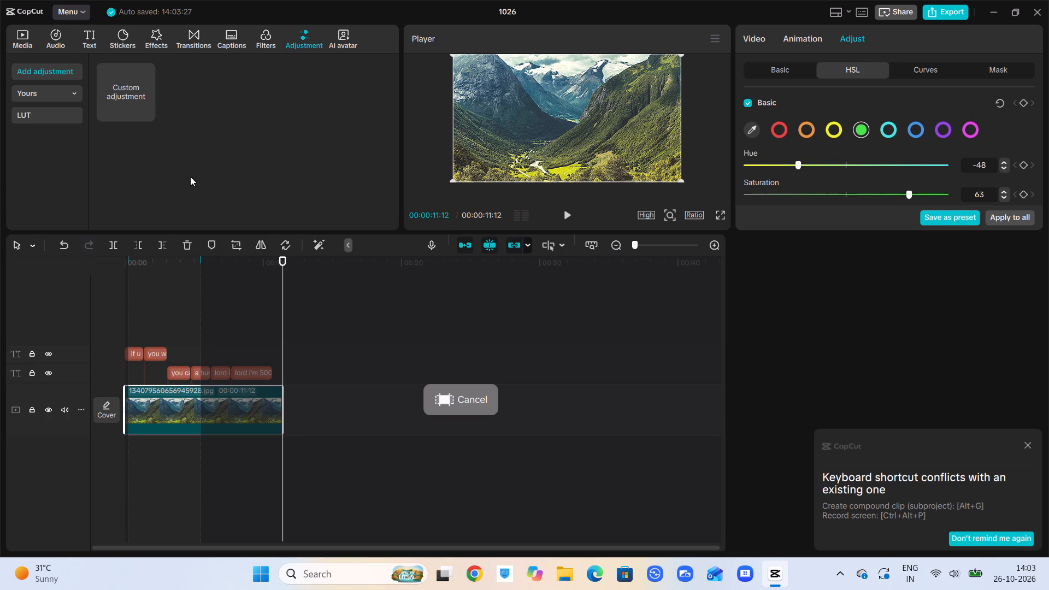
Set the font size of the first lyric clip, "if u miss the train i'm on", to 11.
{"action": "left_click", "coordinate": [131, 353]}
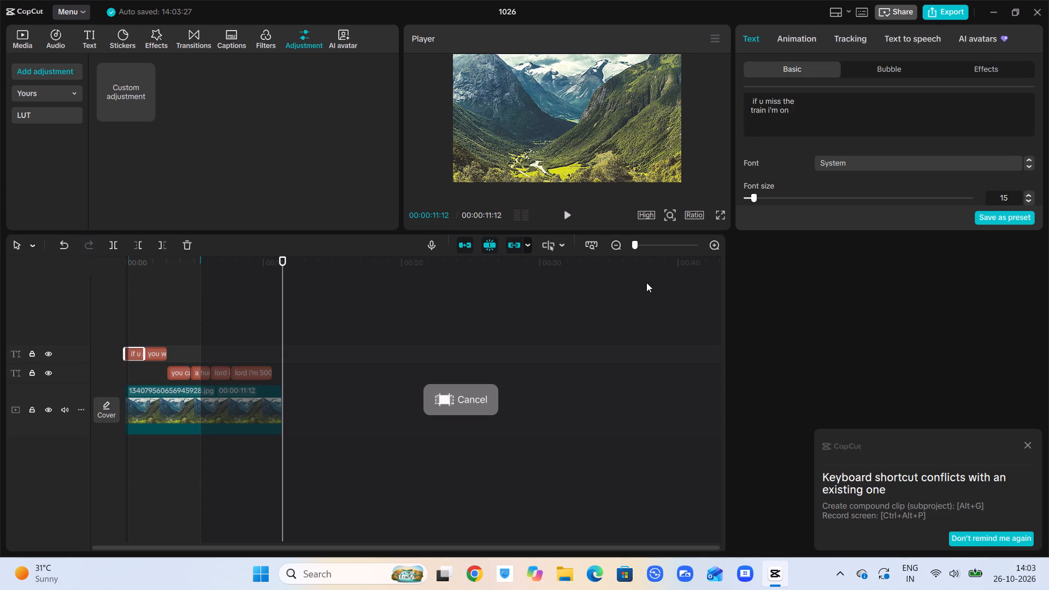
{"action": "left_click", "coordinate": [746, 194]}
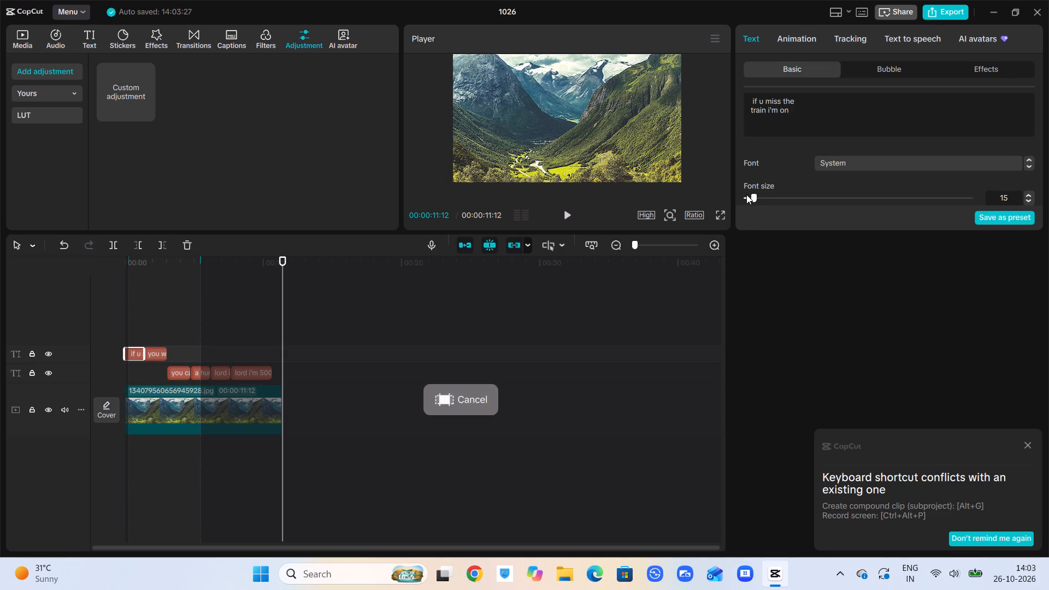
{"action": "left_click", "coordinate": [751, 194]}
Look through the Bubble and Effects text style options for the first lyric clip.
{"action": "scroll", "coordinate": [922, 144], "scroll_direction": "down", "scroll_amount": 2}
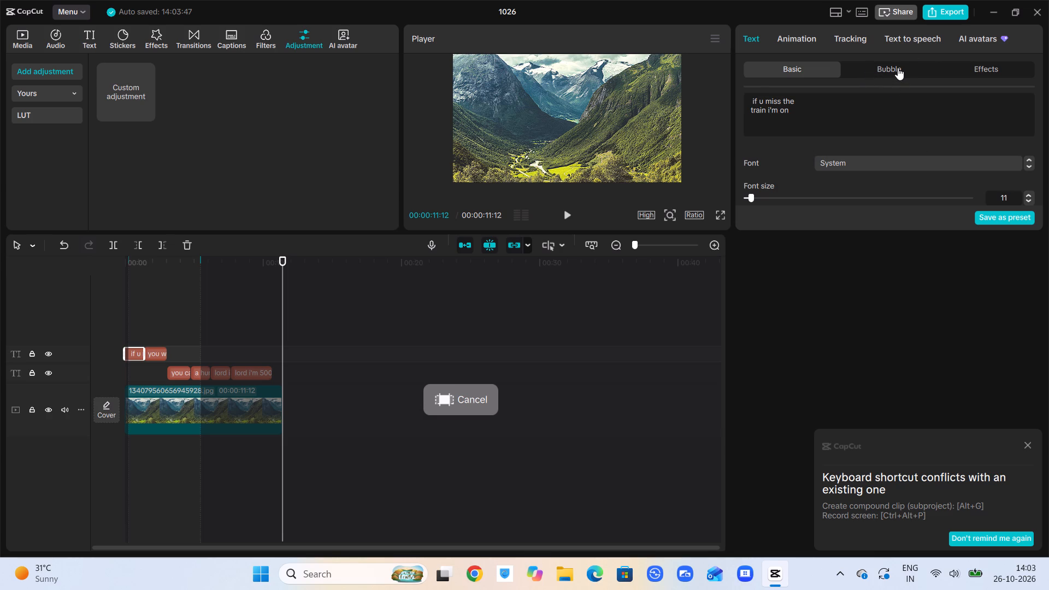
{"action": "left_click", "coordinate": [898, 68]}
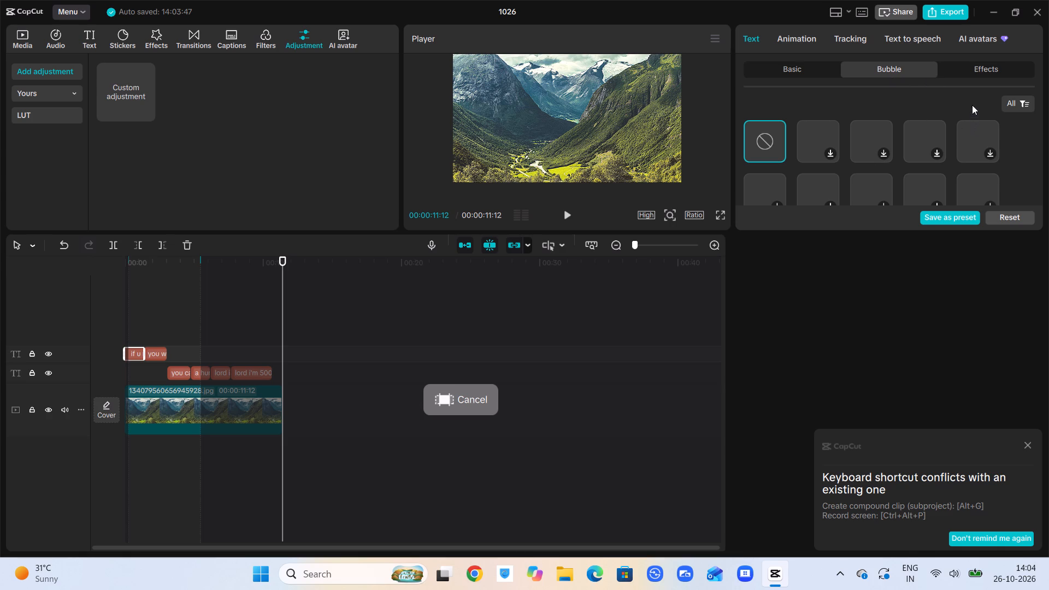
{"action": "left_click", "coordinate": [972, 66]}
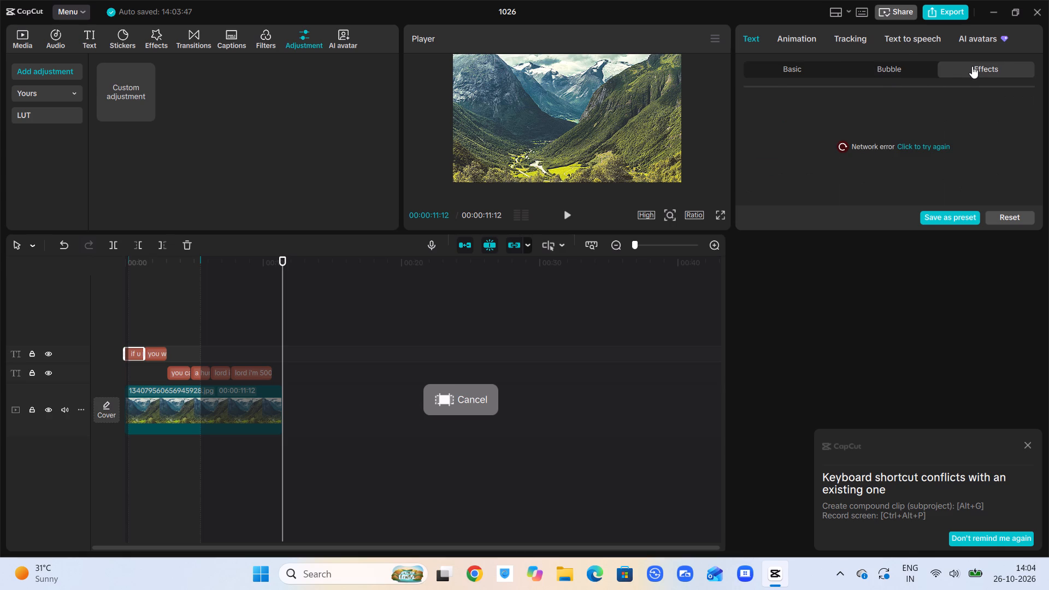
{"action": "left_click", "coordinate": [915, 63]}
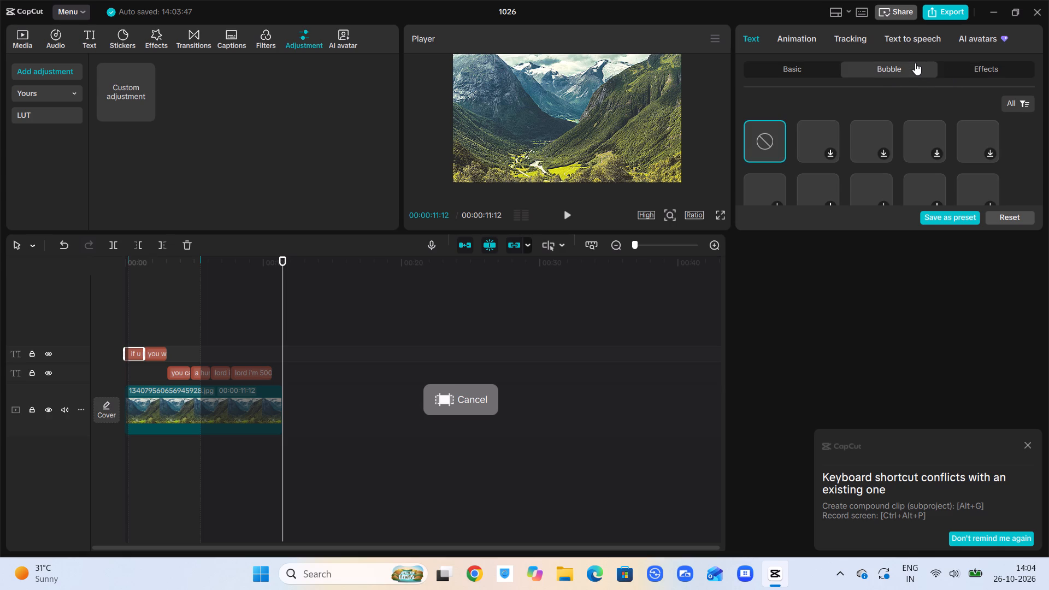
{"action": "scroll", "coordinate": [880, 131], "scroll_direction": "down", "scroll_amount": 3}
{"action": "scroll", "coordinate": [880, 131], "scroll_direction": "up", "scroll_amount": 8}
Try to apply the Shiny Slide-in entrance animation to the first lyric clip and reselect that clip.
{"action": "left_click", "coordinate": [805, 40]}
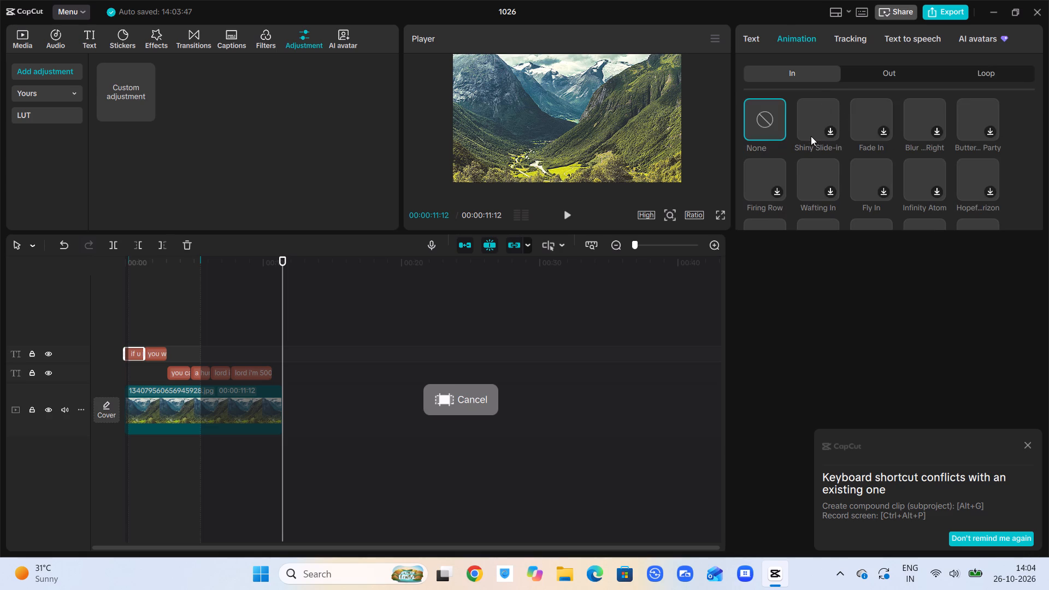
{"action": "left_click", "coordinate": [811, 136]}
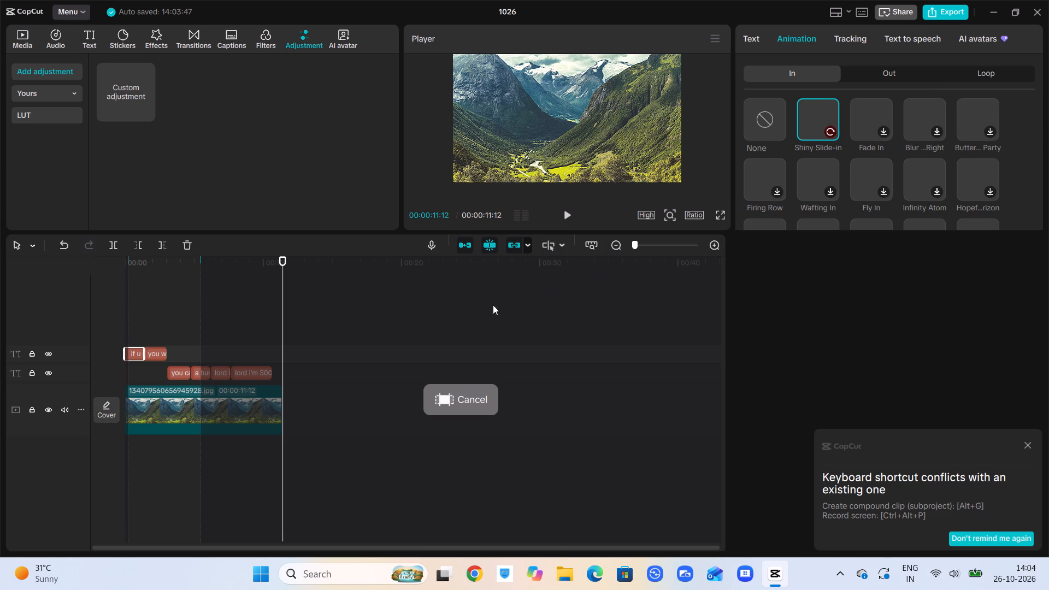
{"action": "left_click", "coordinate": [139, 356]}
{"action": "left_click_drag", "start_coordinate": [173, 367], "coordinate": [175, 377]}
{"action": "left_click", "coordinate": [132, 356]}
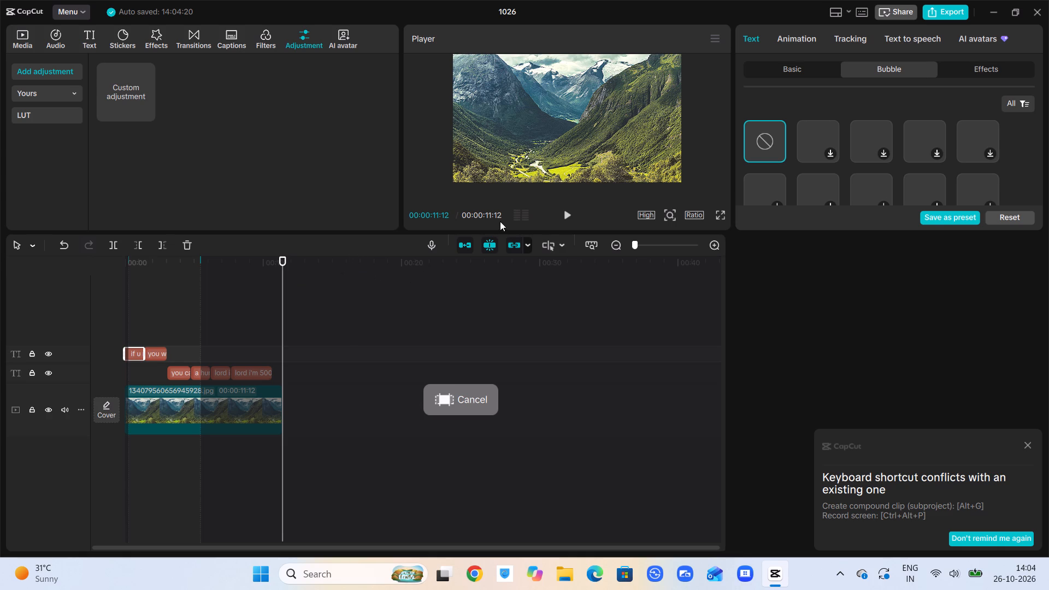
Play the project preview from the start and pause it on the first lyric, about one second in.
{"action": "left_click", "coordinate": [570, 216]}
{"action": "left_click", "coordinate": [570, 216]}
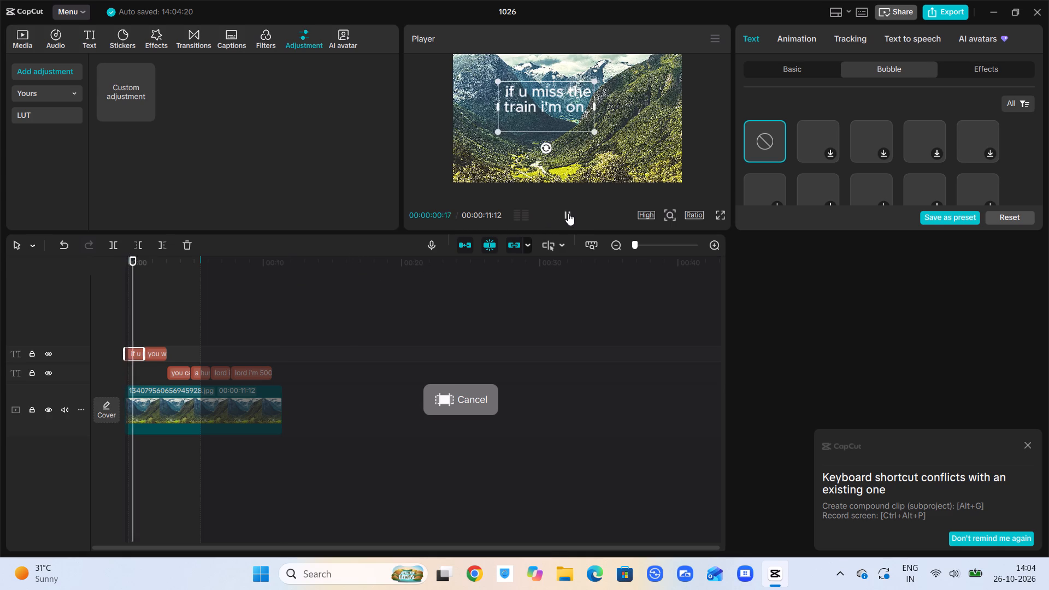
{"action": "left_click", "coordinate": [568, 213]}
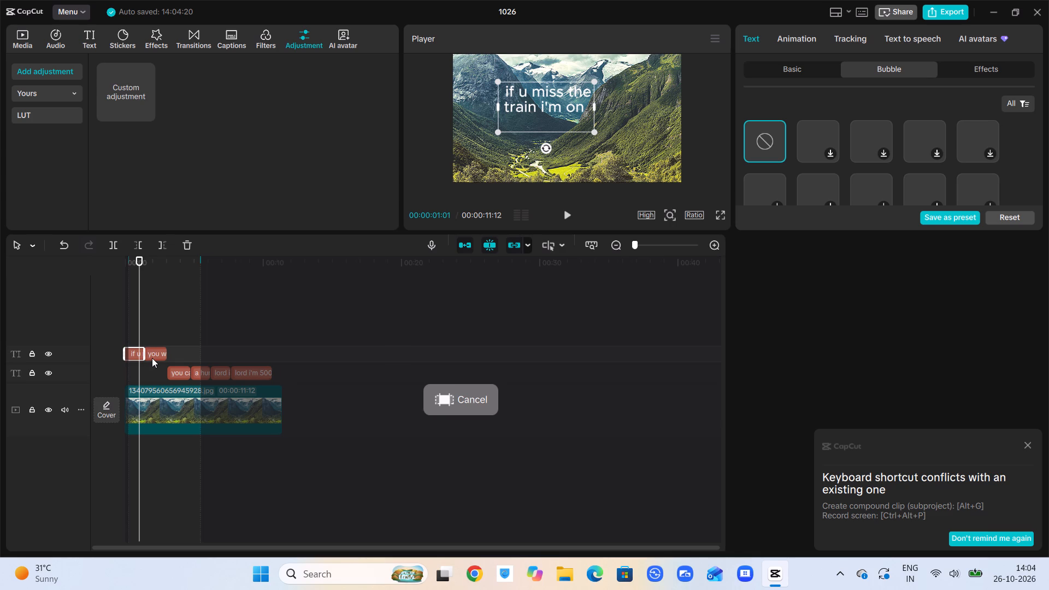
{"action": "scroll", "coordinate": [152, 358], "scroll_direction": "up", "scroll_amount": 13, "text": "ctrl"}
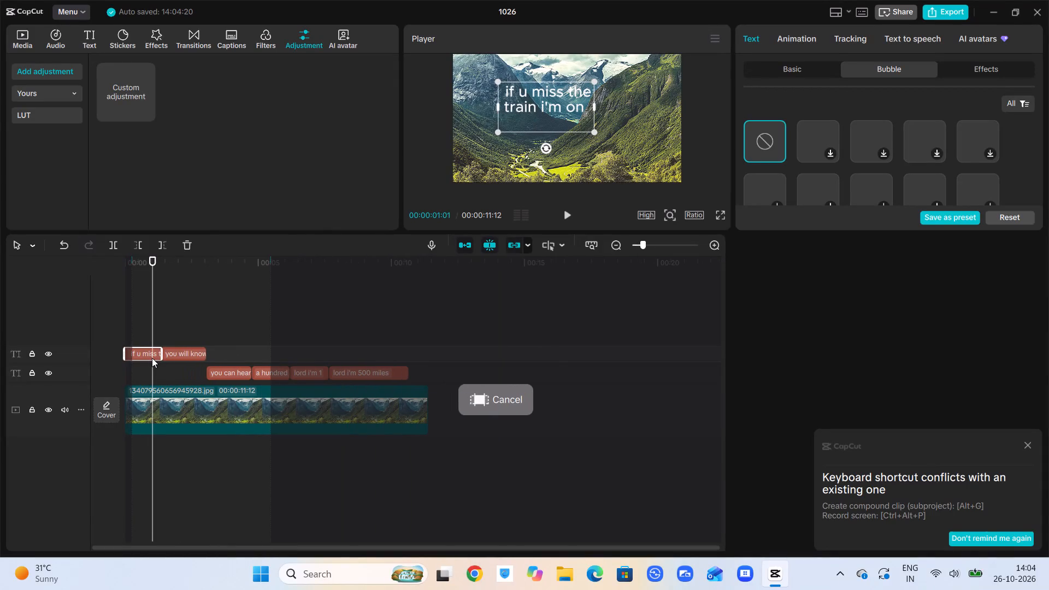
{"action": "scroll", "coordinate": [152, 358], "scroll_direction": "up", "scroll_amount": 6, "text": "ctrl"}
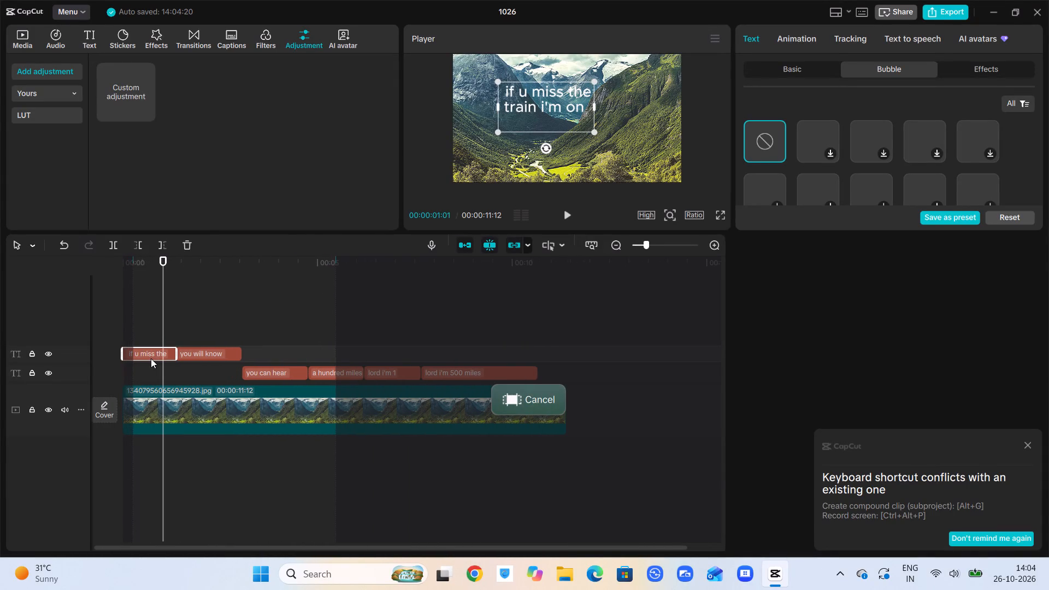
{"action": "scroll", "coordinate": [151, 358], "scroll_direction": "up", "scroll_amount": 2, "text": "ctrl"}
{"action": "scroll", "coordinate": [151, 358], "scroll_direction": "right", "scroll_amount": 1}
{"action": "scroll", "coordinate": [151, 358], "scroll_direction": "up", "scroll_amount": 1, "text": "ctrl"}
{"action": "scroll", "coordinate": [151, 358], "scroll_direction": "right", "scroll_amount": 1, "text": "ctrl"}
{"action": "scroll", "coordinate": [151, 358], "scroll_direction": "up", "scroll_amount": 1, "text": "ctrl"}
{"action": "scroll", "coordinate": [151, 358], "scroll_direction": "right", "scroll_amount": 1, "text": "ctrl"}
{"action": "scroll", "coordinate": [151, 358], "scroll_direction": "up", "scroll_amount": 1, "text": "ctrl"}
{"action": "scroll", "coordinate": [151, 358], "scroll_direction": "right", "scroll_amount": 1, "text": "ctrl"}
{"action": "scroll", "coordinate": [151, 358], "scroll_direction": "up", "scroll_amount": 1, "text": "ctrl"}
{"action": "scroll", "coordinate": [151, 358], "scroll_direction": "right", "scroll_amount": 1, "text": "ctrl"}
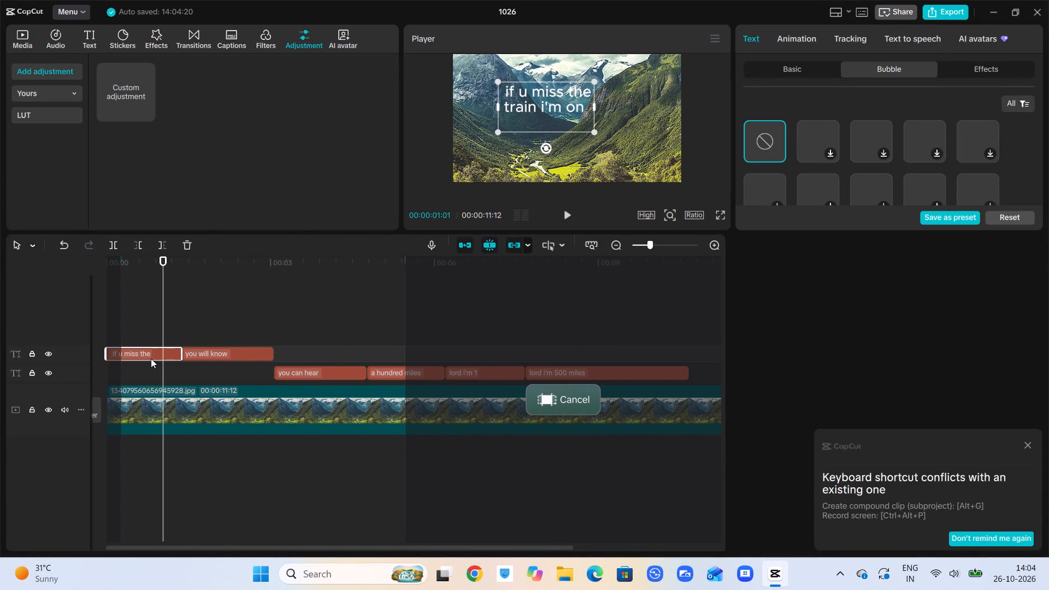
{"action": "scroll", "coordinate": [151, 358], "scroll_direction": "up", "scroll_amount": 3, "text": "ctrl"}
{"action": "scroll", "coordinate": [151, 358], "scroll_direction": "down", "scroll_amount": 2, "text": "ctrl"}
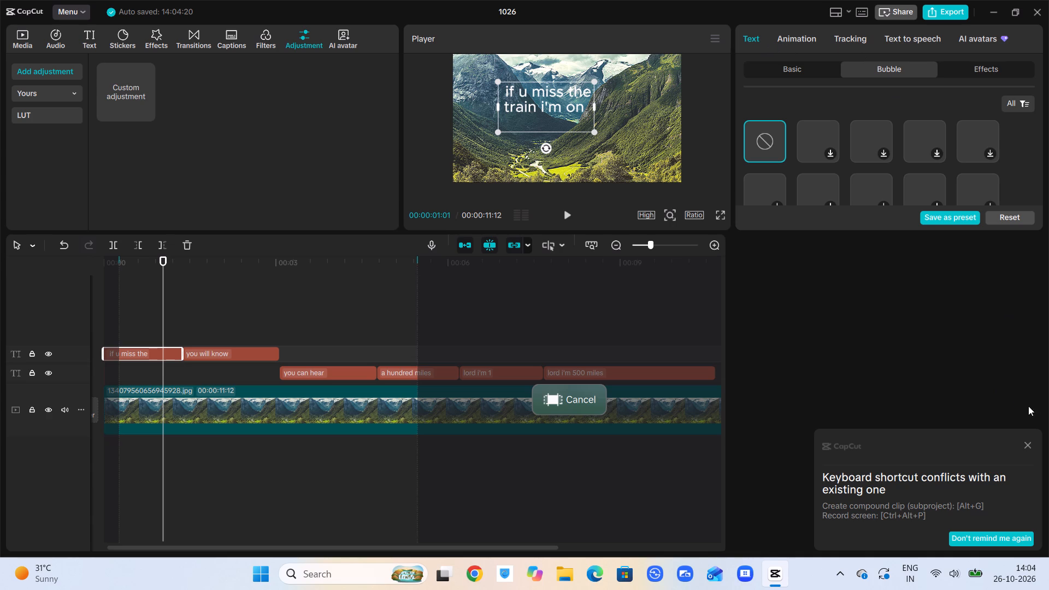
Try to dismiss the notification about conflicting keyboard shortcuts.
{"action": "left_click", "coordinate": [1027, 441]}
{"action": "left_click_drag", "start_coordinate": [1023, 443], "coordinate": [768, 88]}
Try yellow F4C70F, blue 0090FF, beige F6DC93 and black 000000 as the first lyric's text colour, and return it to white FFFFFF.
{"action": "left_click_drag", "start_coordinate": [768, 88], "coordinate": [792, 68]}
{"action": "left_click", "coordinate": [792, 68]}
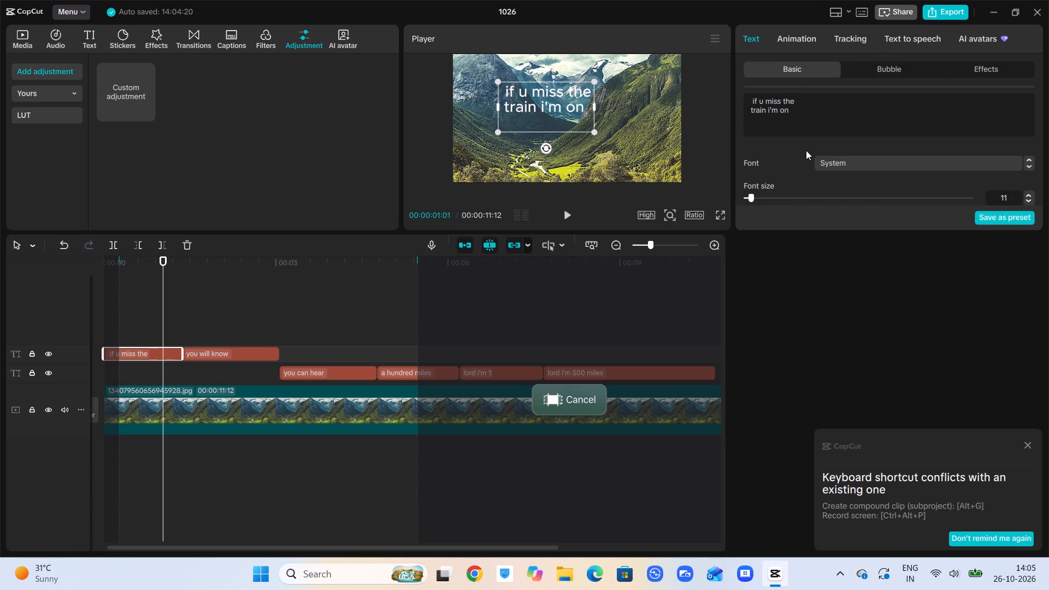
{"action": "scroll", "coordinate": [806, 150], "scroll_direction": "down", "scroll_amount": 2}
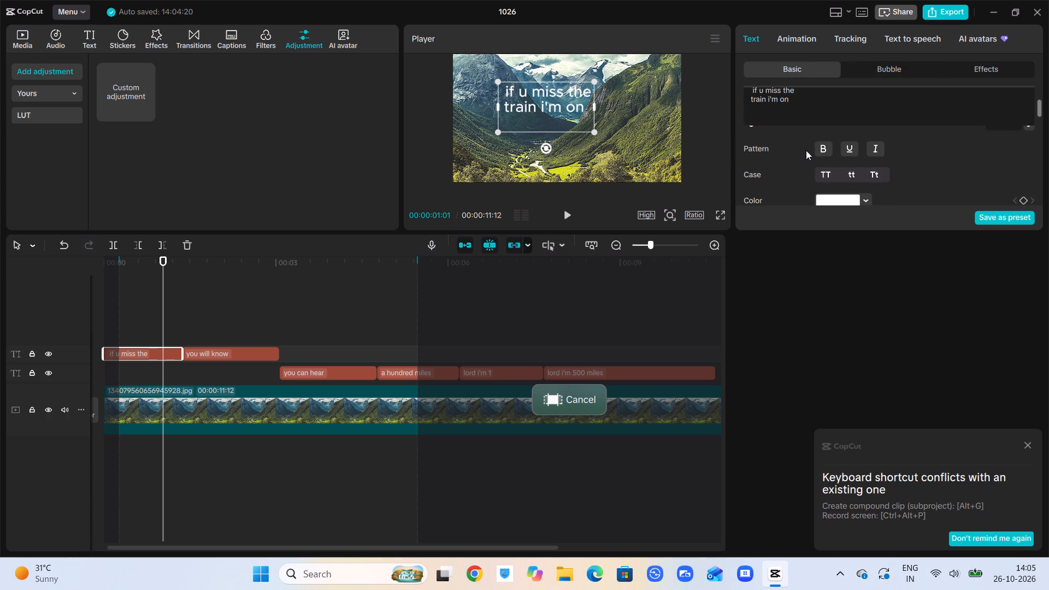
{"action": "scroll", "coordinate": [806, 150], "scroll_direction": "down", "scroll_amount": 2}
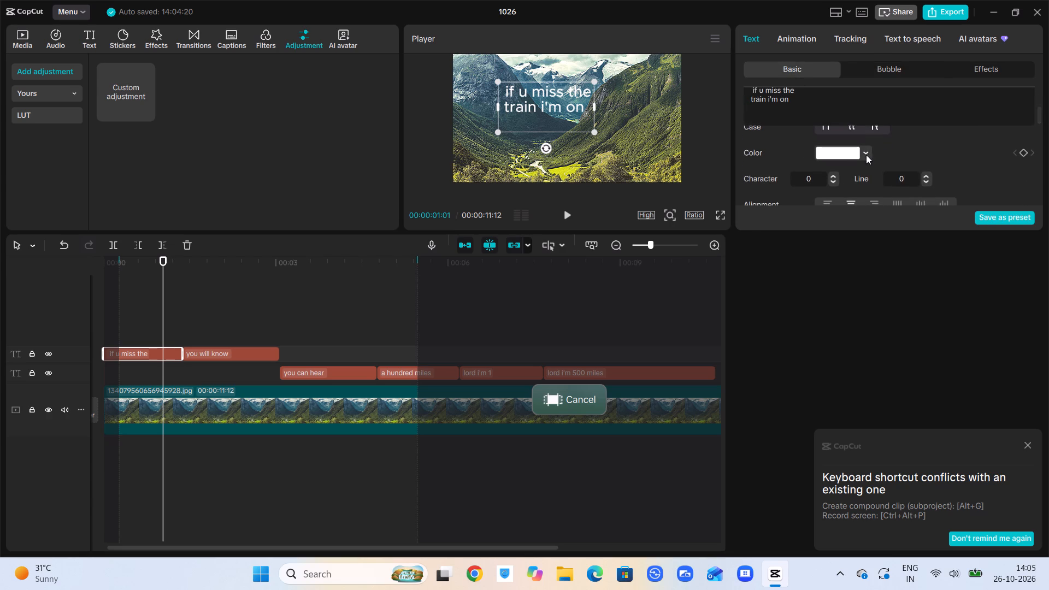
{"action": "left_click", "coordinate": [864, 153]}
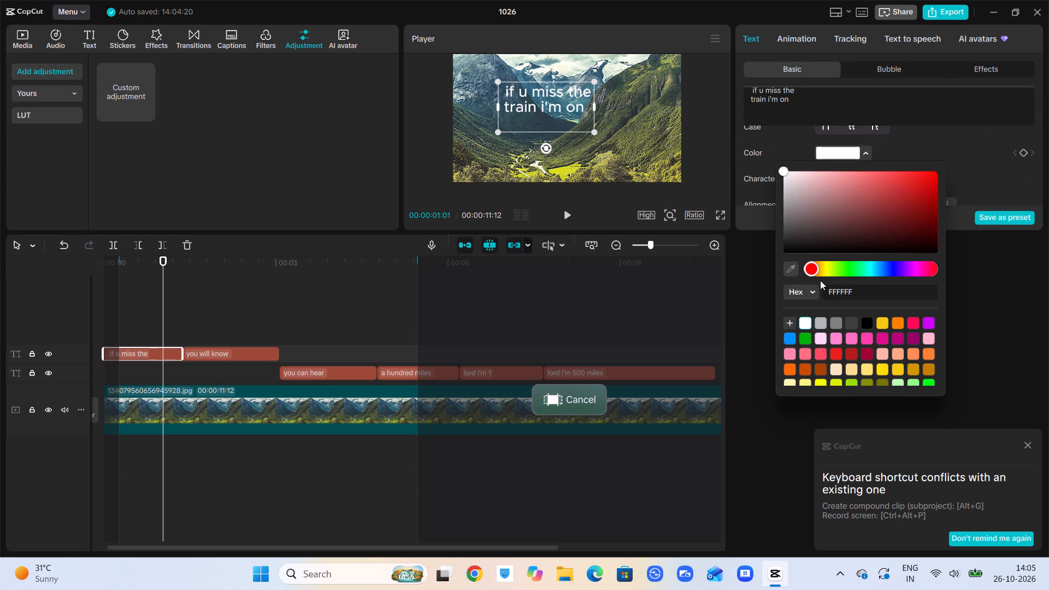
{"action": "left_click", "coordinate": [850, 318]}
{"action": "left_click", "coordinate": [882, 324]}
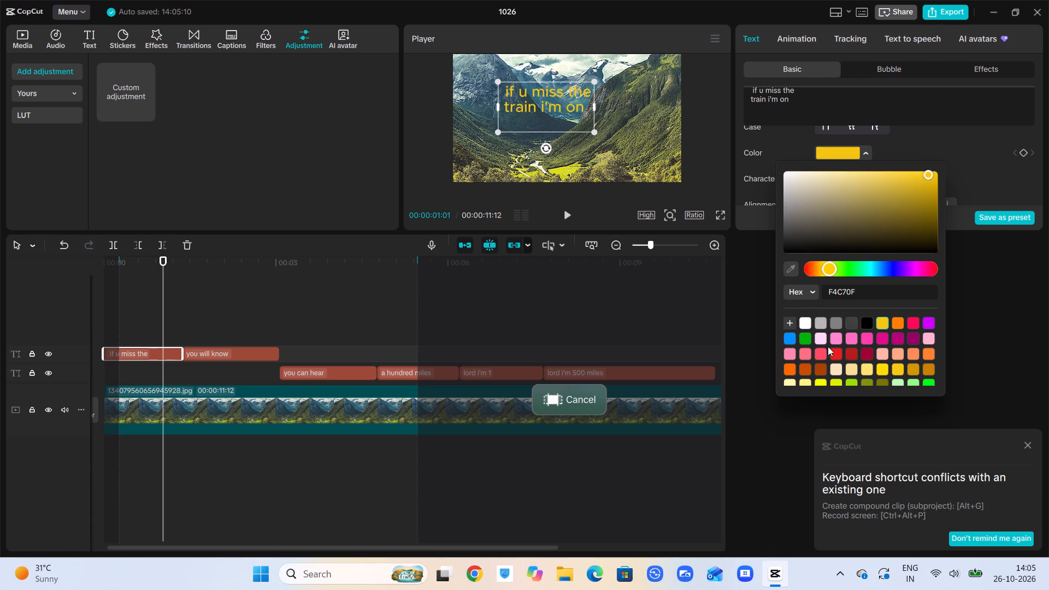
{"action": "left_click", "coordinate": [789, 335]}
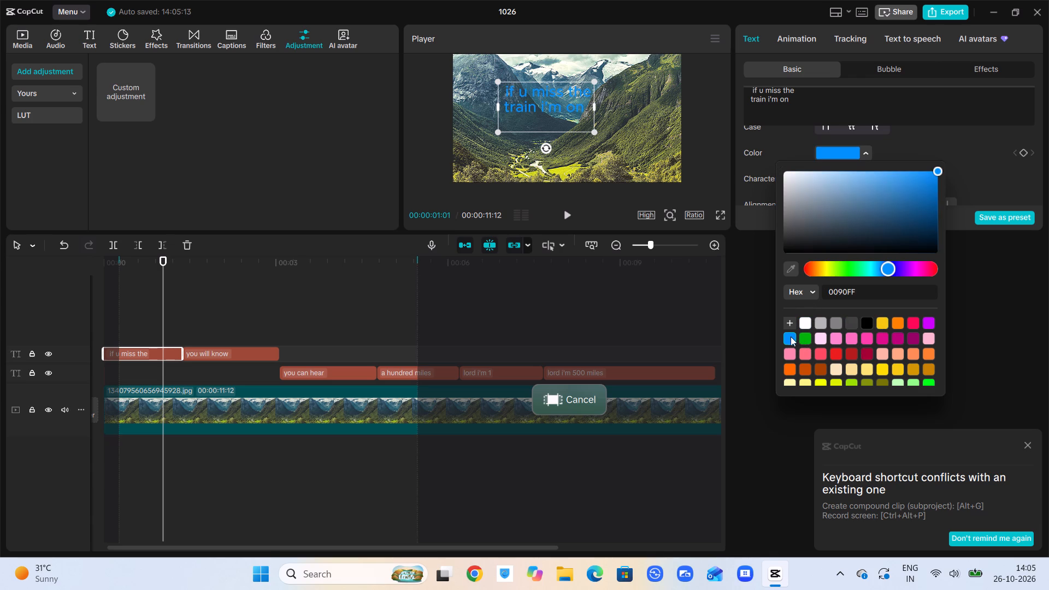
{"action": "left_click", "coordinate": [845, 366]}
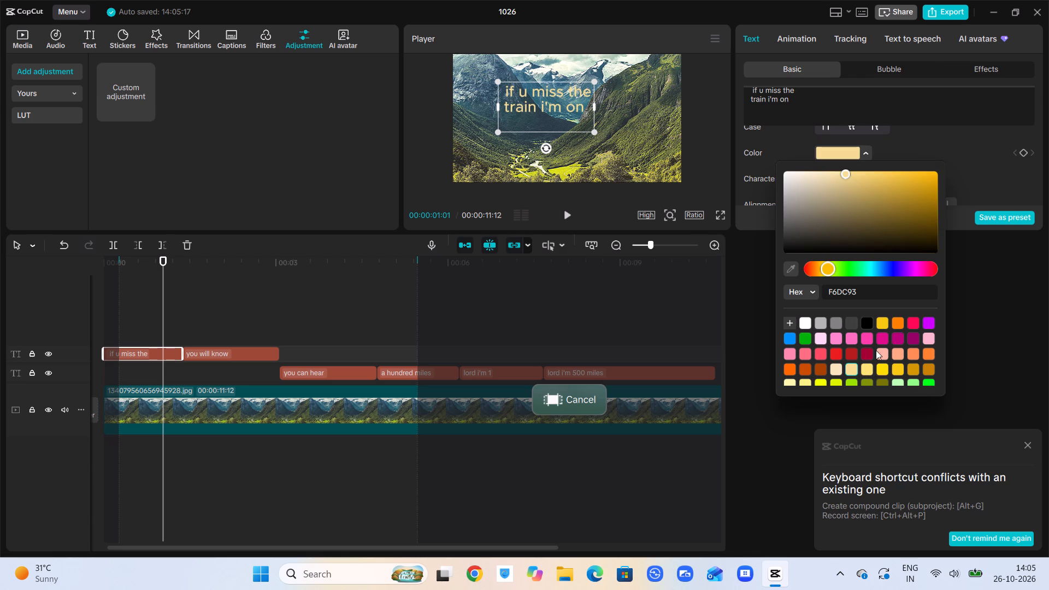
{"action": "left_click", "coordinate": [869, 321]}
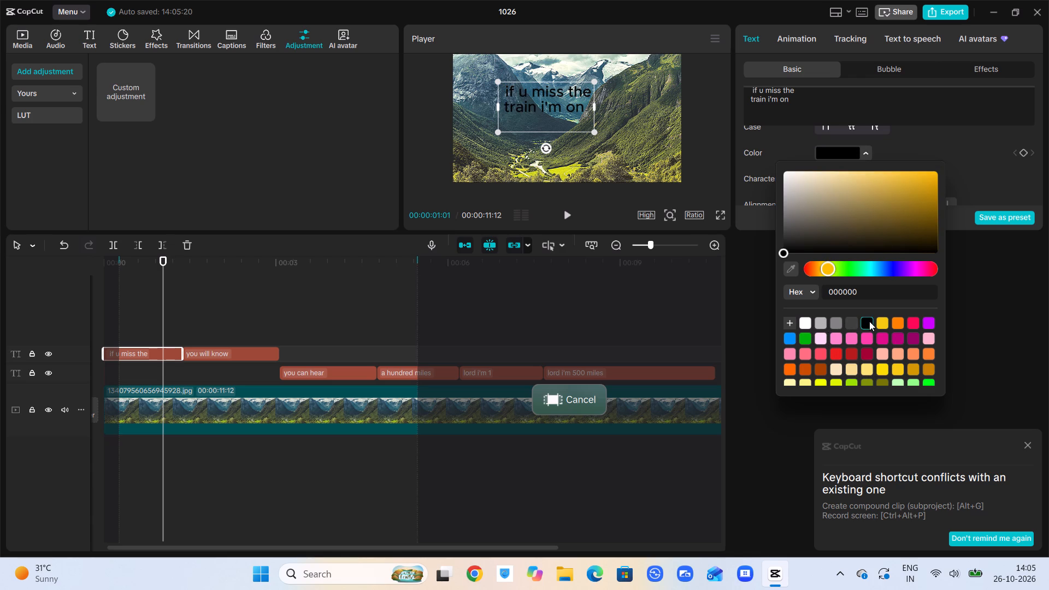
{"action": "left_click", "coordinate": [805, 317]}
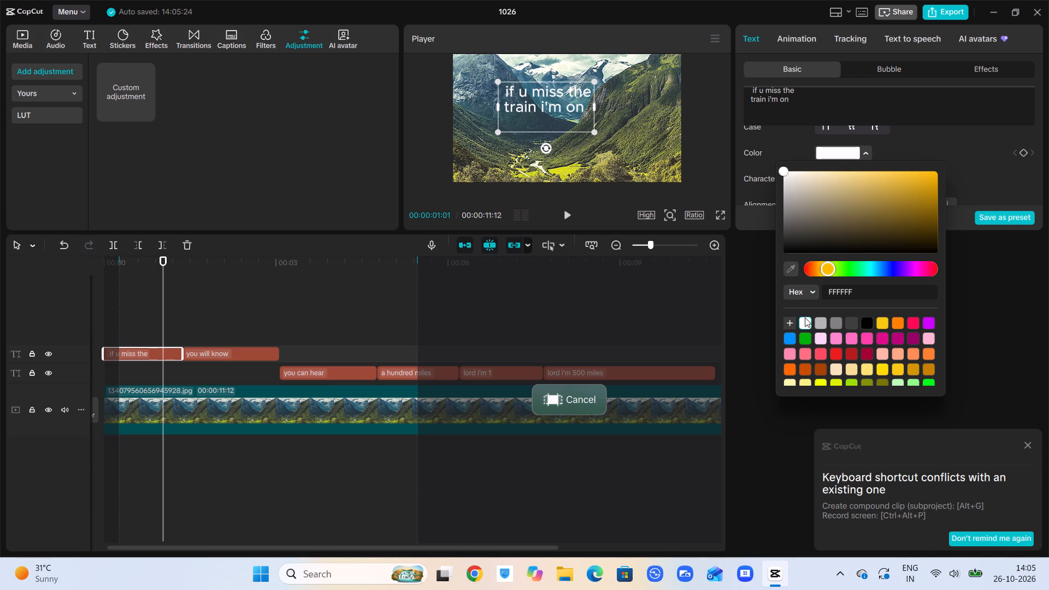
Set the text colour of the "lord i'm 1" lyric clip to black (000000).
{"action": "left_click", "coordinate": [261, 355]}
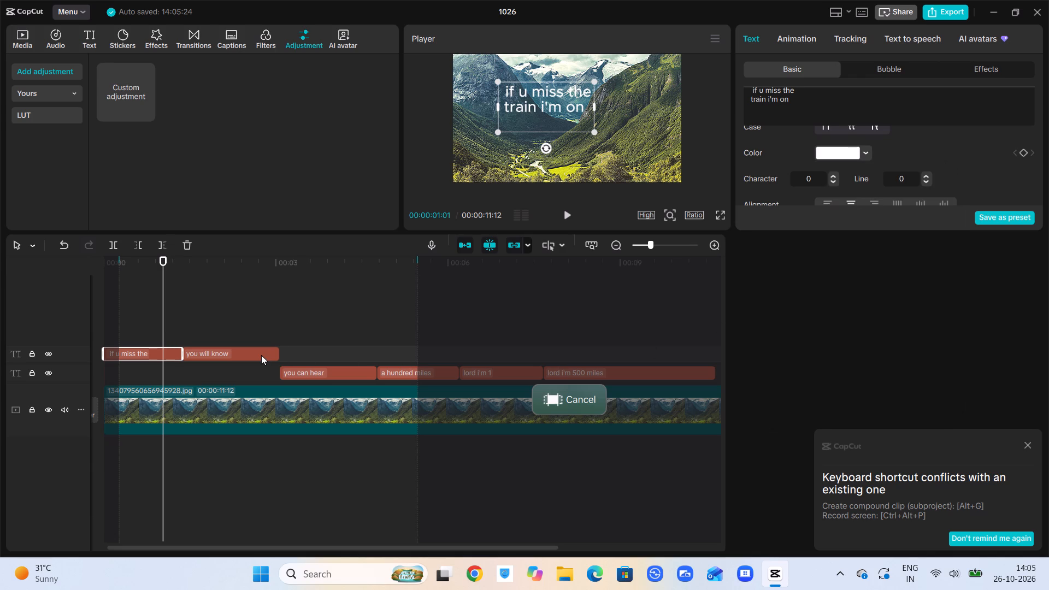
{"action": "left_click", "coordinate": [865, 154]}
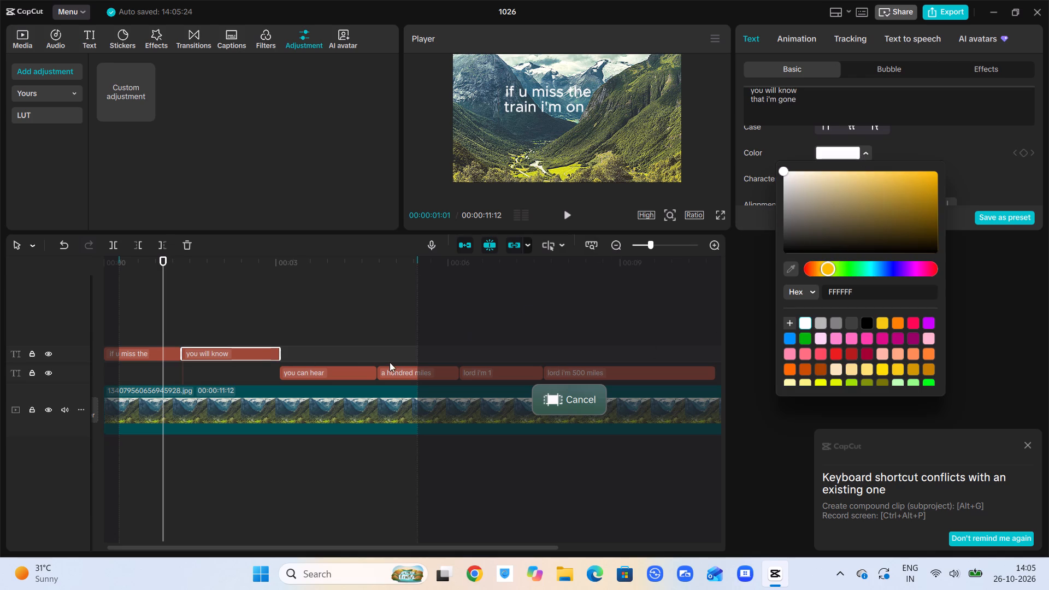
{"action": "left_click", "coordinate": [480, 368]}
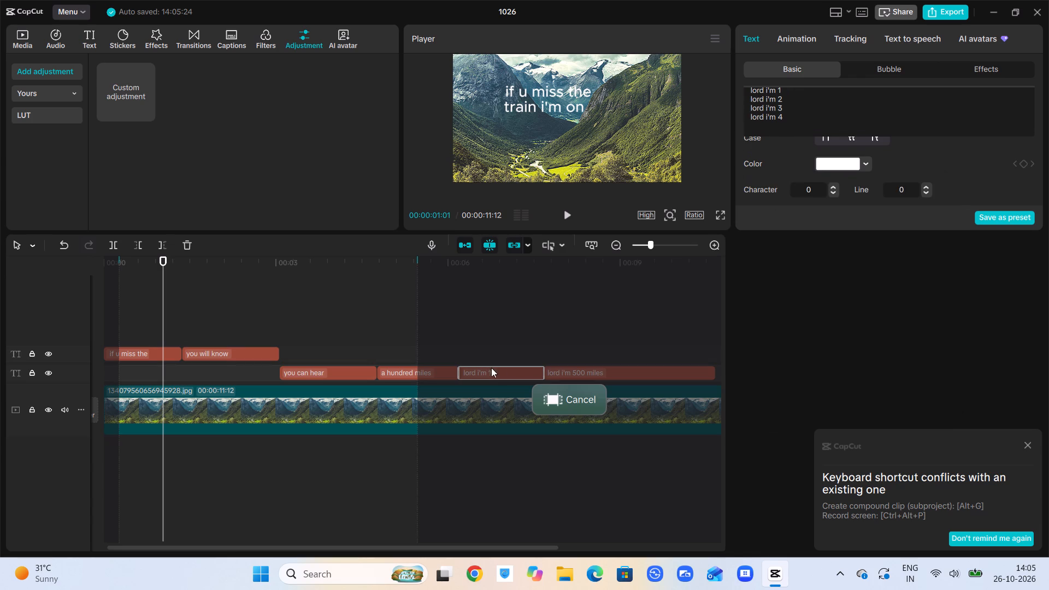
{"action": "left_click", "coordinate": [869, 162]}
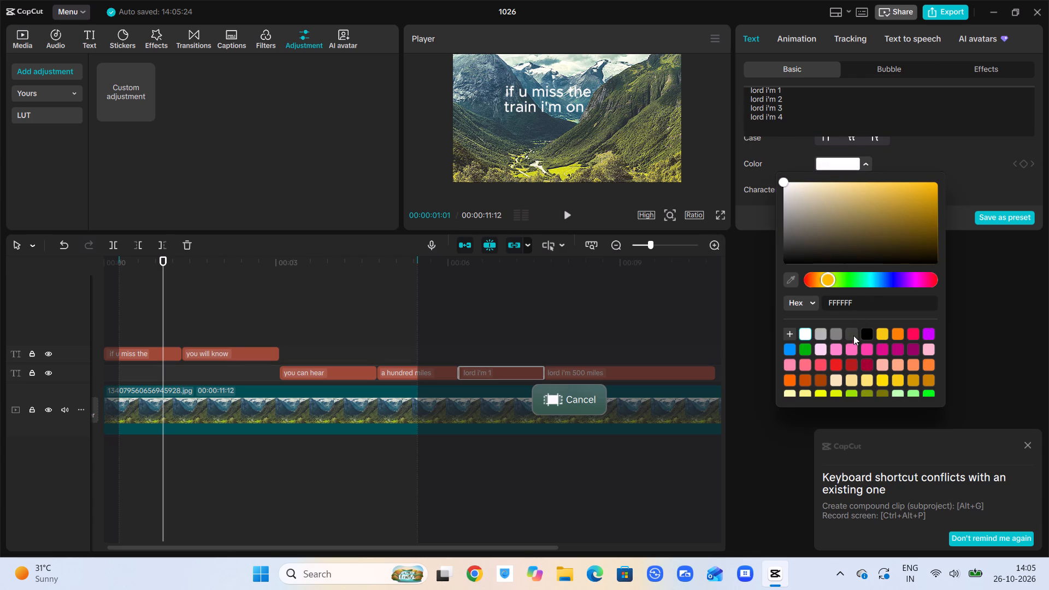
{"action": "left_click", "coordinate": [861, 333]}
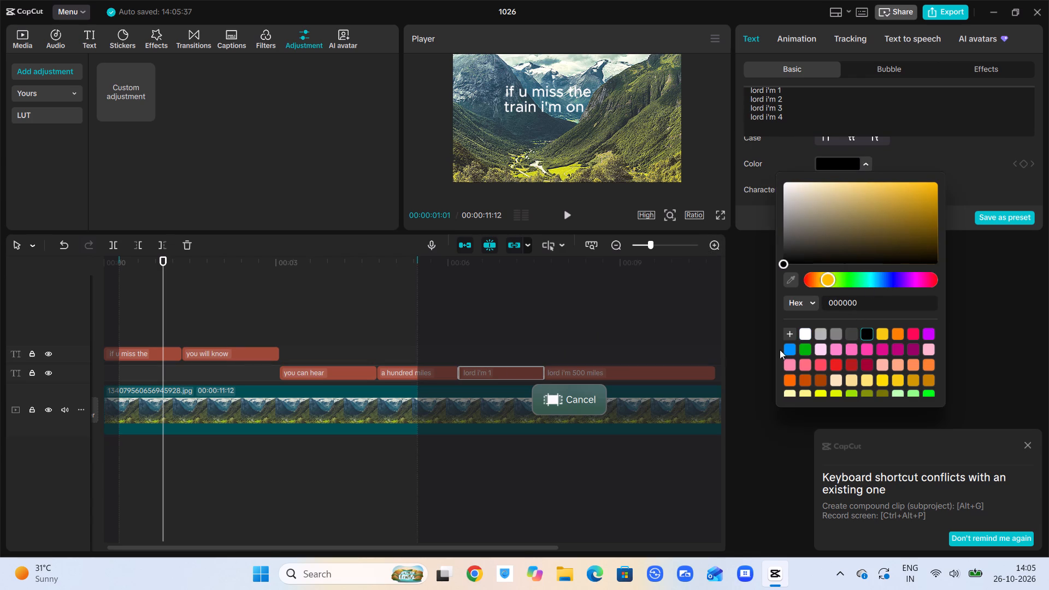
Set the text colour of the "lord i'm 500 miles" lyric clip to black (000000).
{"action": "left_click", "coordinate": [608, 373]}
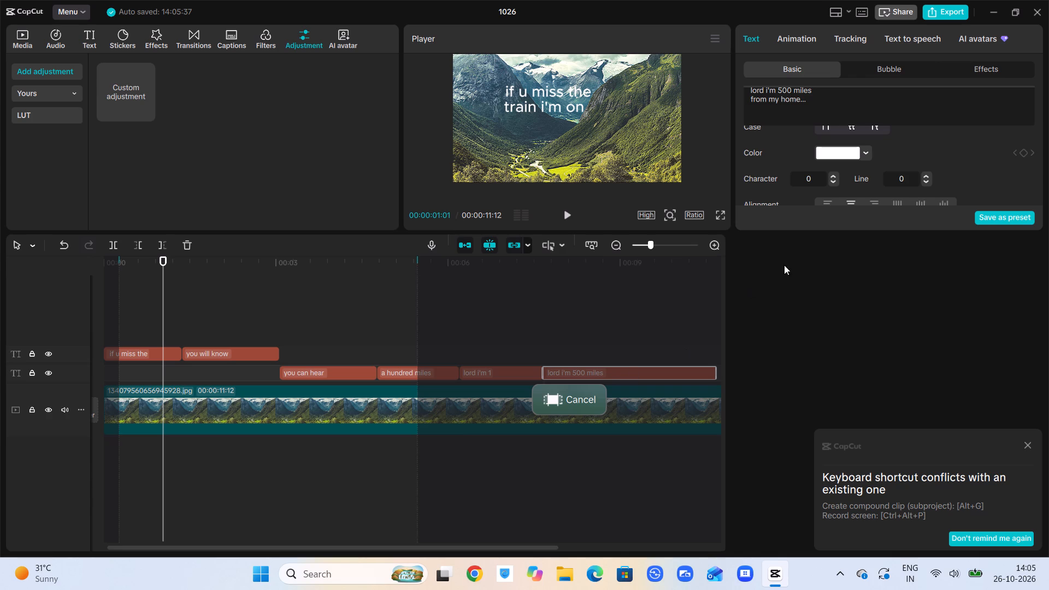
{"action": "left_click", "coordinate": [868, 154]}
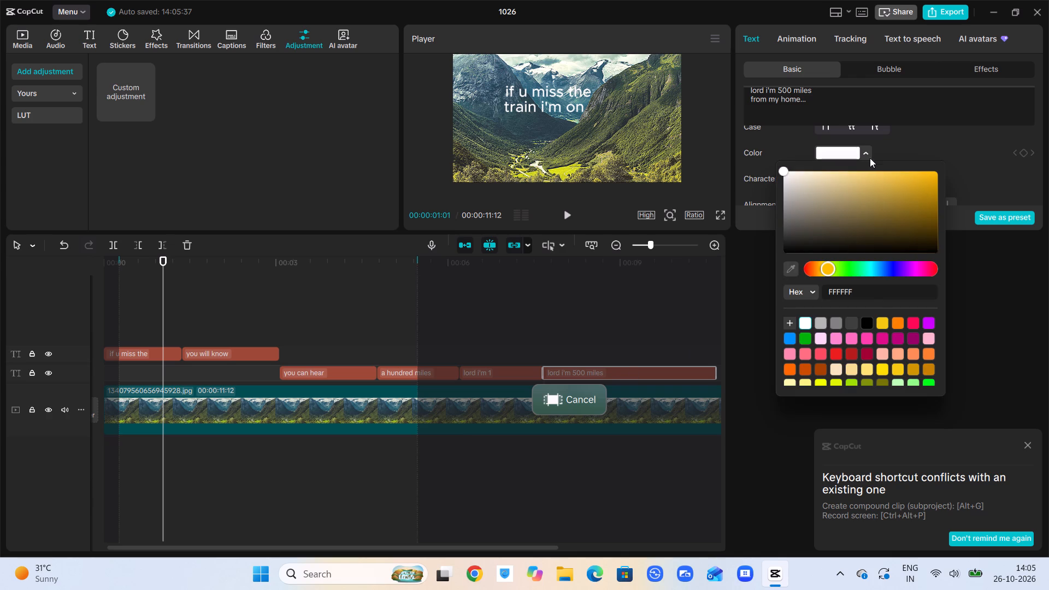
{"action": "left_click", "coordinate": [864, 317]}
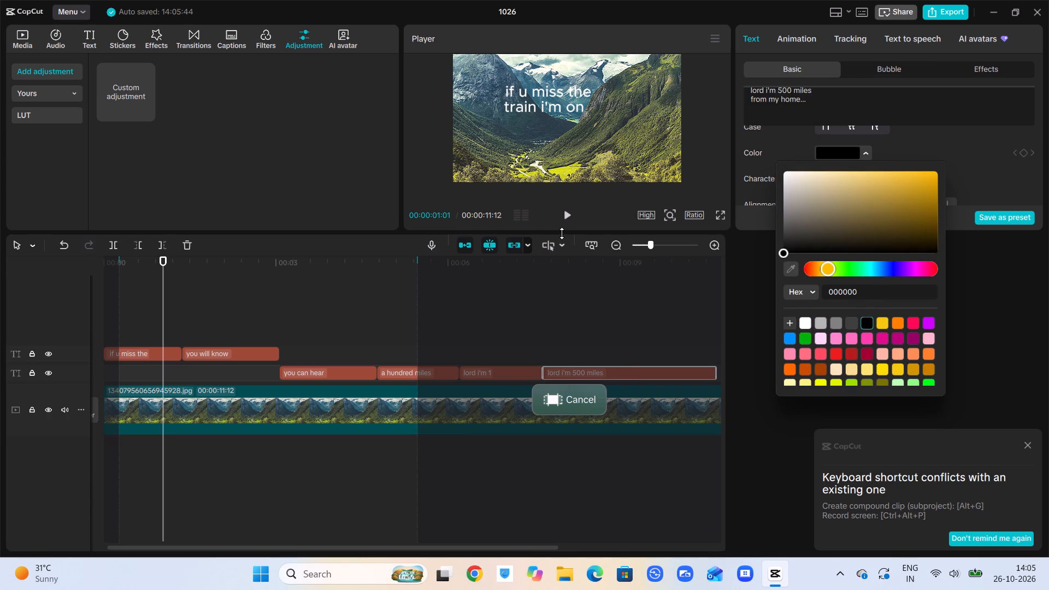
Play the project preview through to the end to check the recoloured lyrics.
{"action": "left_click", "coordinate": [564, 210]}
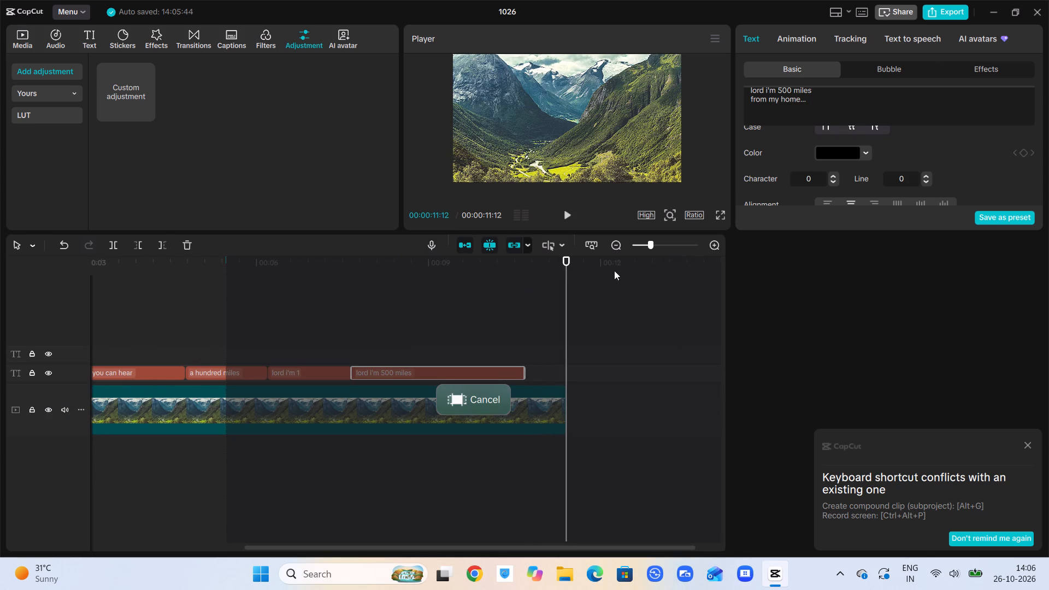
Pause the preview on the first lyric, "if u miss the train i'm on", and make its text underlined and italic.
{"action": "left_click", "coordinate": [630, 246]}
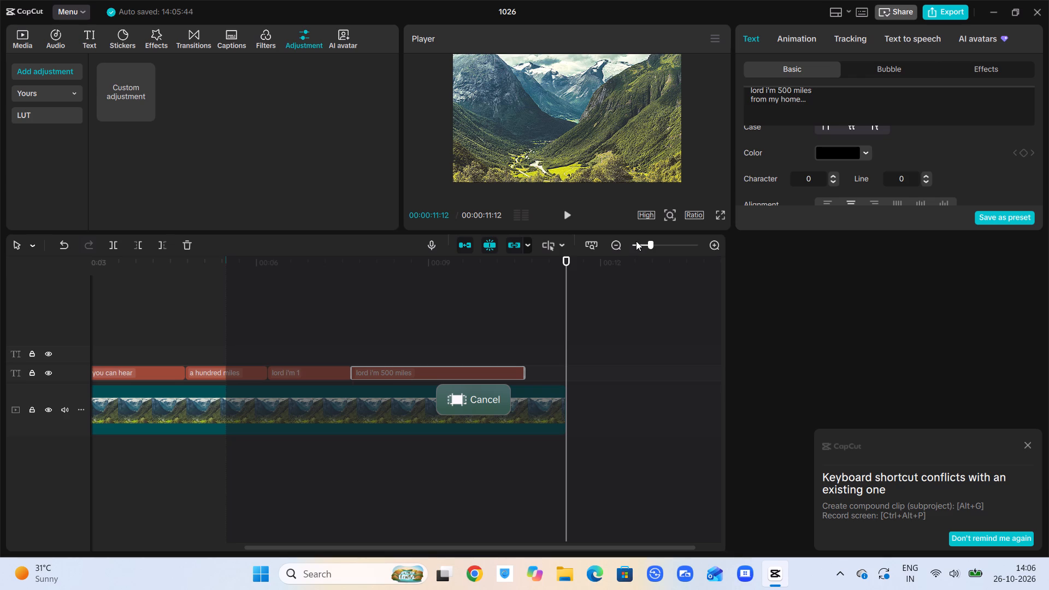
{"action": "left_click", "coordinate": [633, 245]}
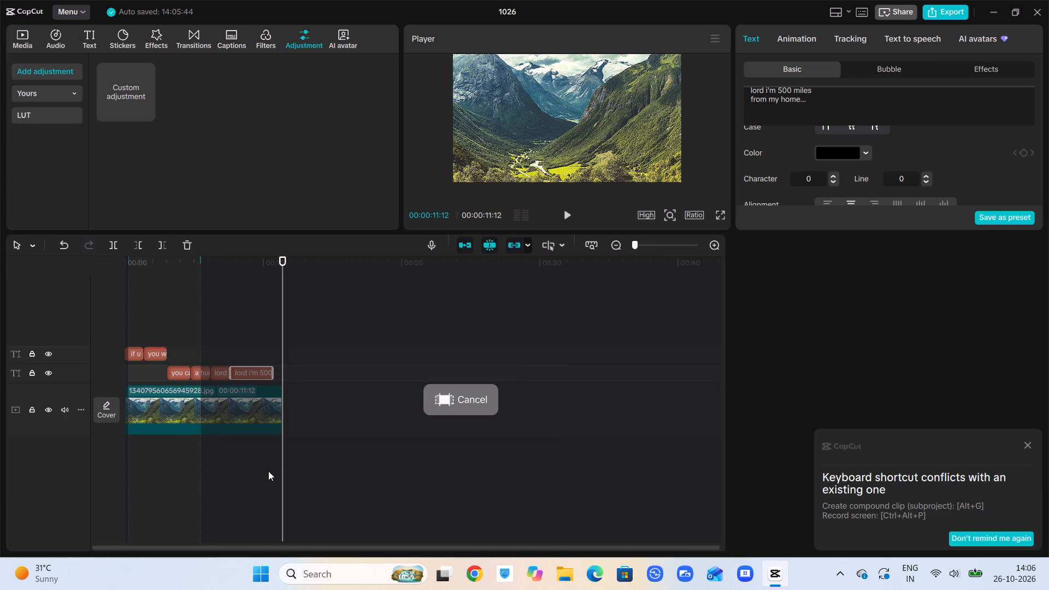
{"action": "scroll", "coordinate": [216, 418], "scroll_direction": "up", "scroll_amount": 13, "text": "ctrl"}
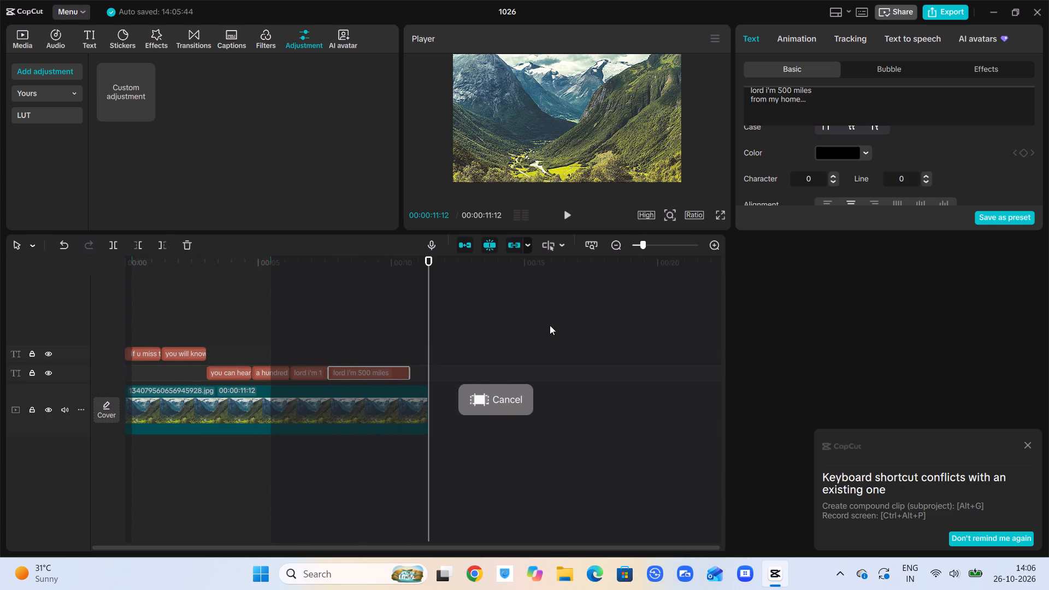
{"action": "scroll", "coordinate": [838, 170], "scroll_direction": "up", "scroll_amount": 3}
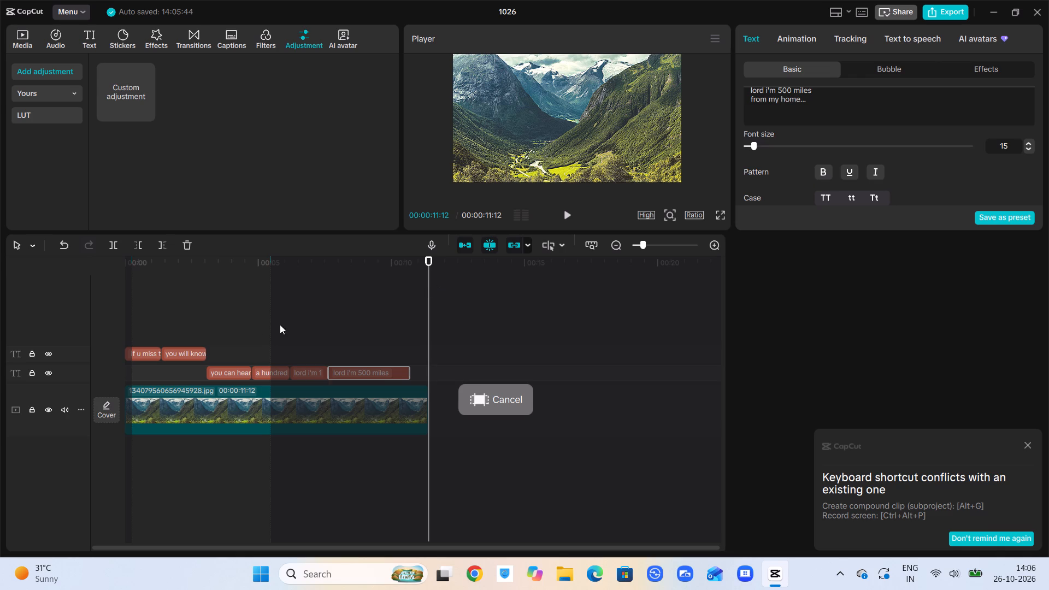
{"action": "left_click", "coordinate": [144, 354]}
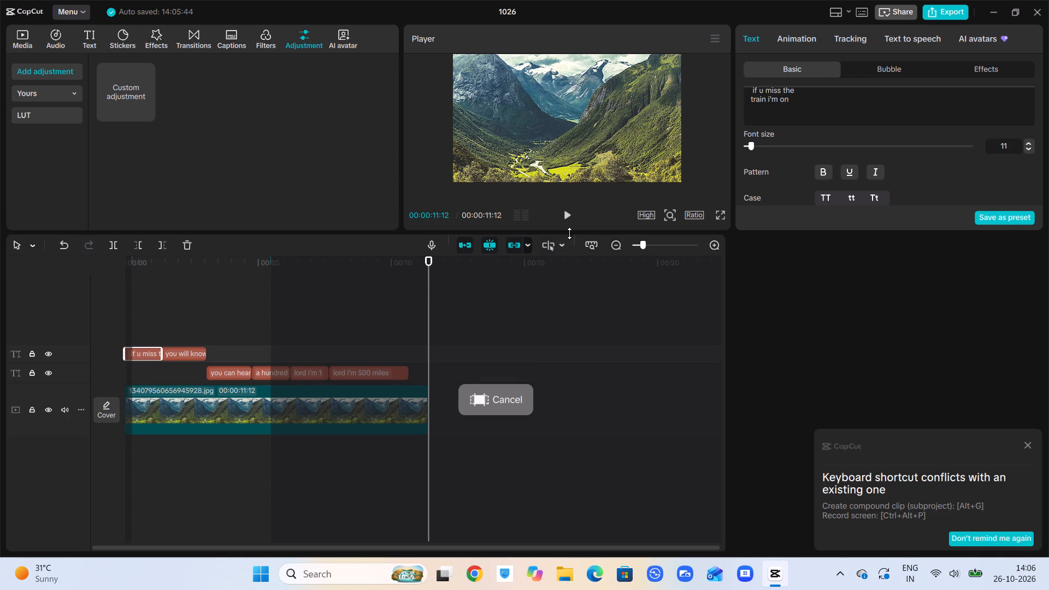
{"action": "left_click", "coordinate": [567, 215]}
{"action": "left_click", "coordinate": [567, 215]}
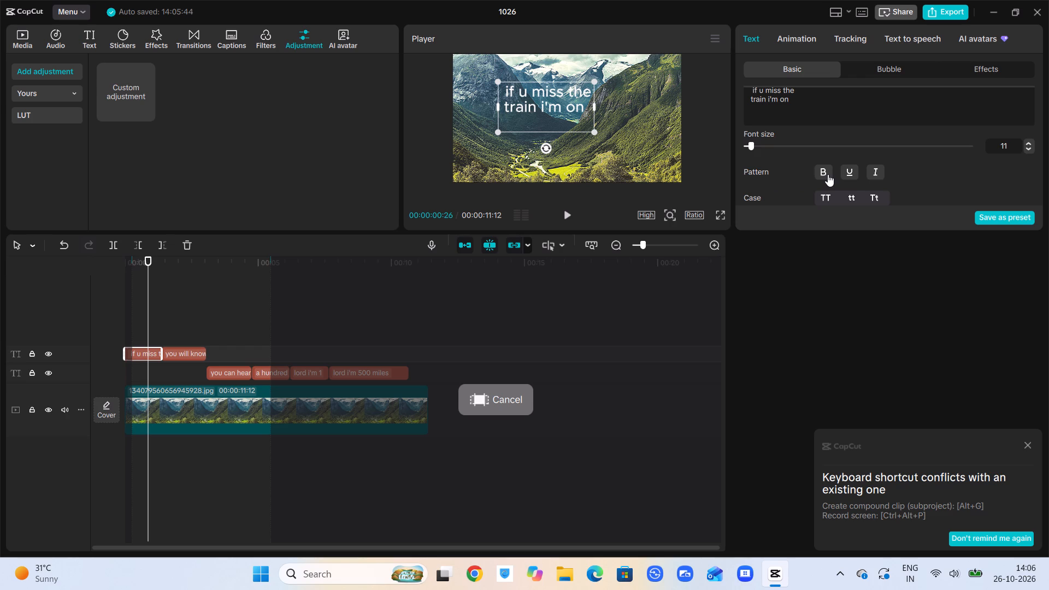
{"action": "left_click", "coordinate": [847, 172]}
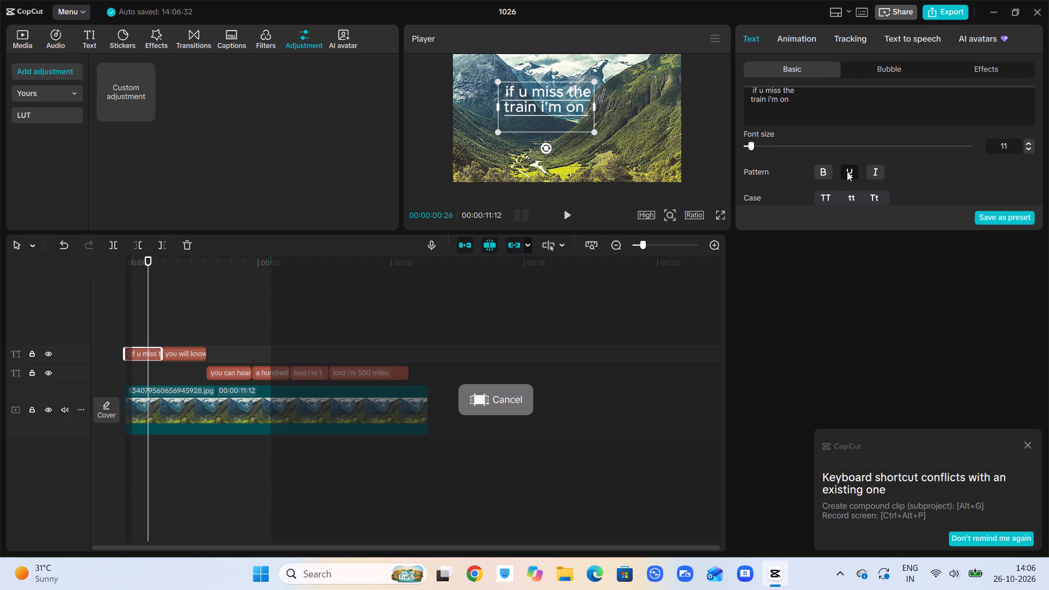
{"action": "left_click", "coordinate": [881, 171]}
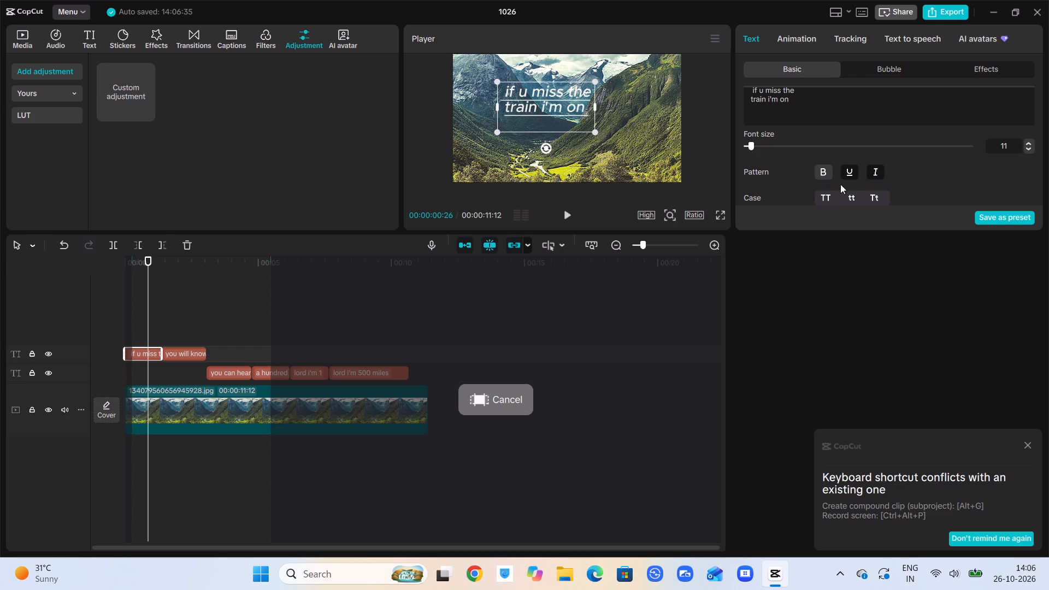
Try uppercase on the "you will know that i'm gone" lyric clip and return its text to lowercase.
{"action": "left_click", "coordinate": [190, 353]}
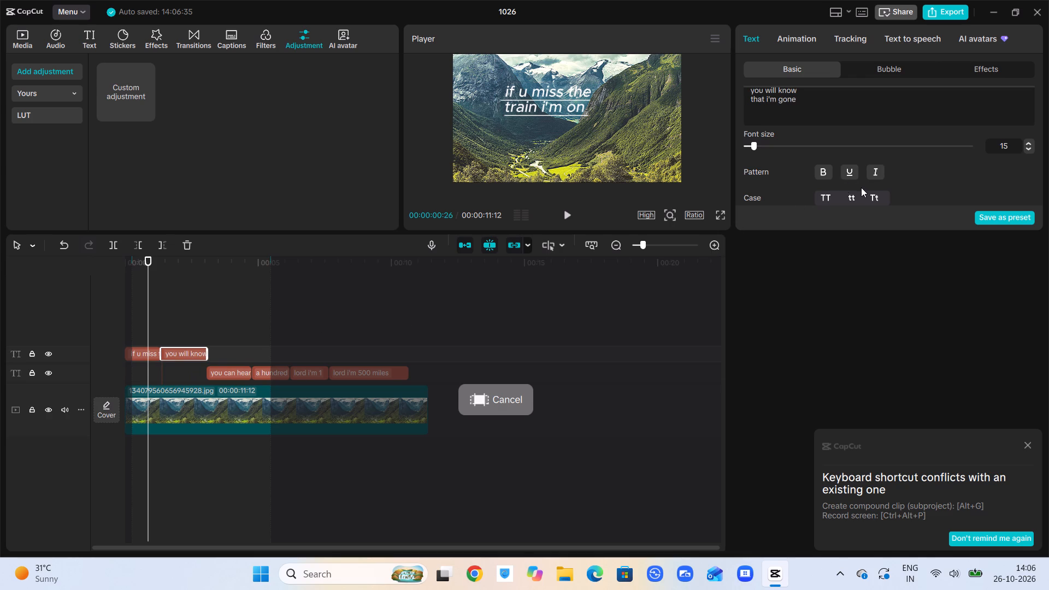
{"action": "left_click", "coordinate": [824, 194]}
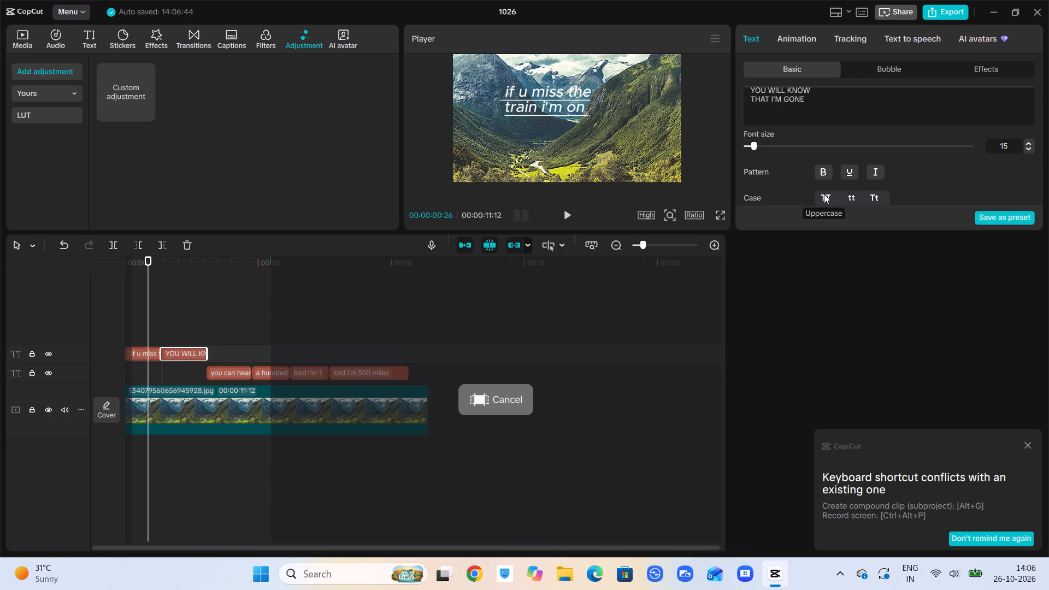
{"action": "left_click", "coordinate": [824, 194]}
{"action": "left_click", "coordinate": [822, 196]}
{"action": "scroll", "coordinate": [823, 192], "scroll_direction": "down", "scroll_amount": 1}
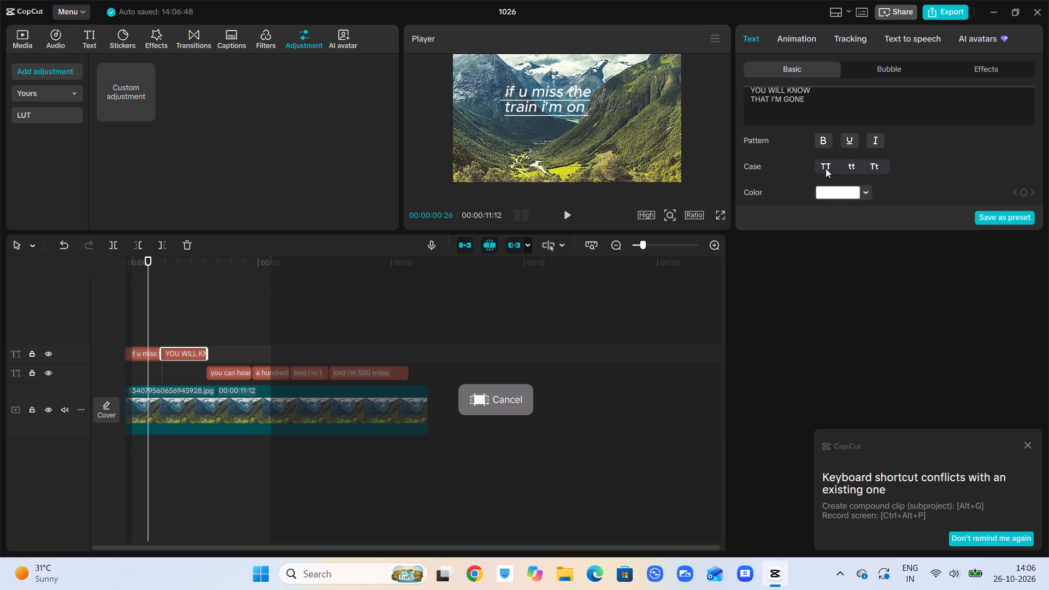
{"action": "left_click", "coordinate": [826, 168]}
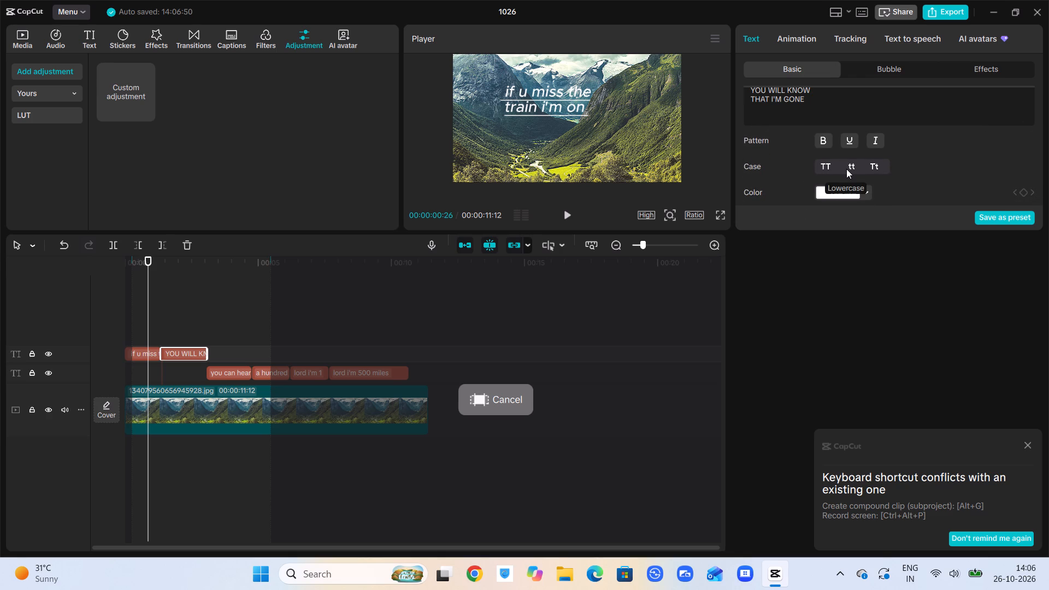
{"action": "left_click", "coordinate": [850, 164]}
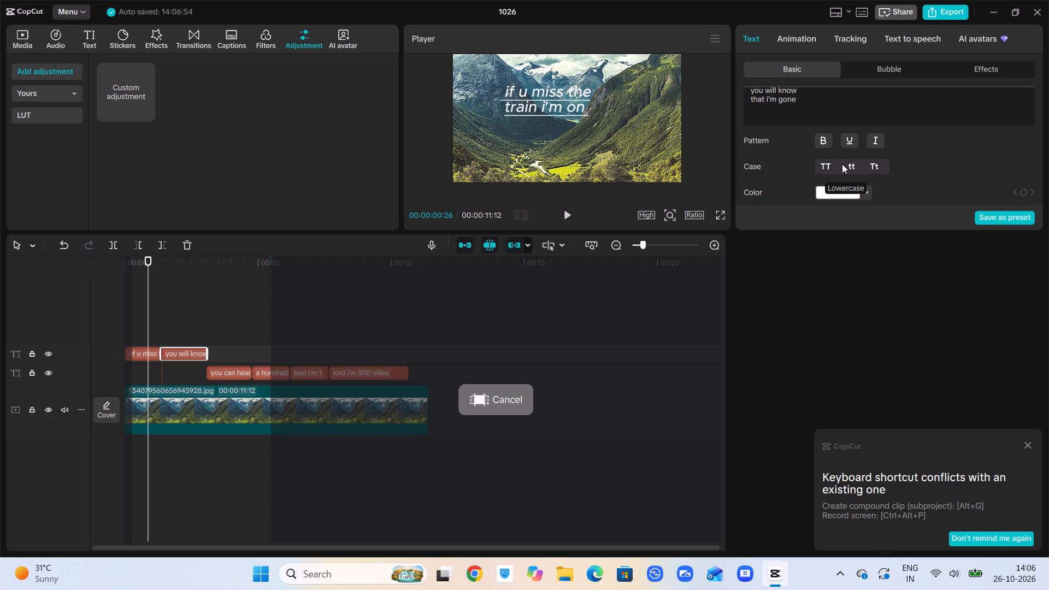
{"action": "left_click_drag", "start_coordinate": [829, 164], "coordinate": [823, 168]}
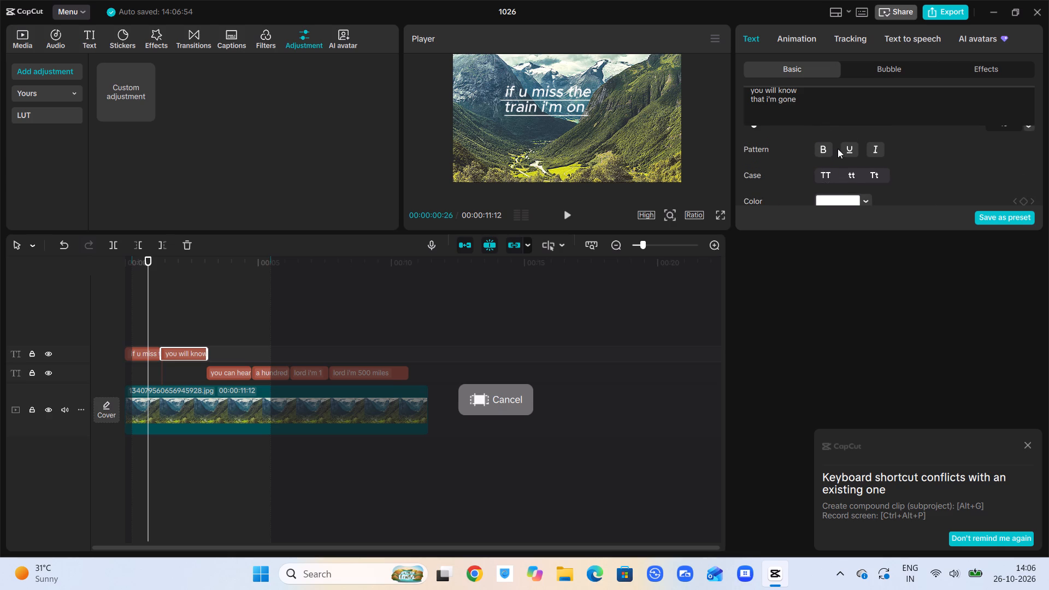
Make the "you will know that i'm gone" lyric italic and bold, and play the preview up to that lyric.
{"action": "left_click", "coordinate": [879, 149]}
{"action": "left_click", "coordinate": [820, 149]}
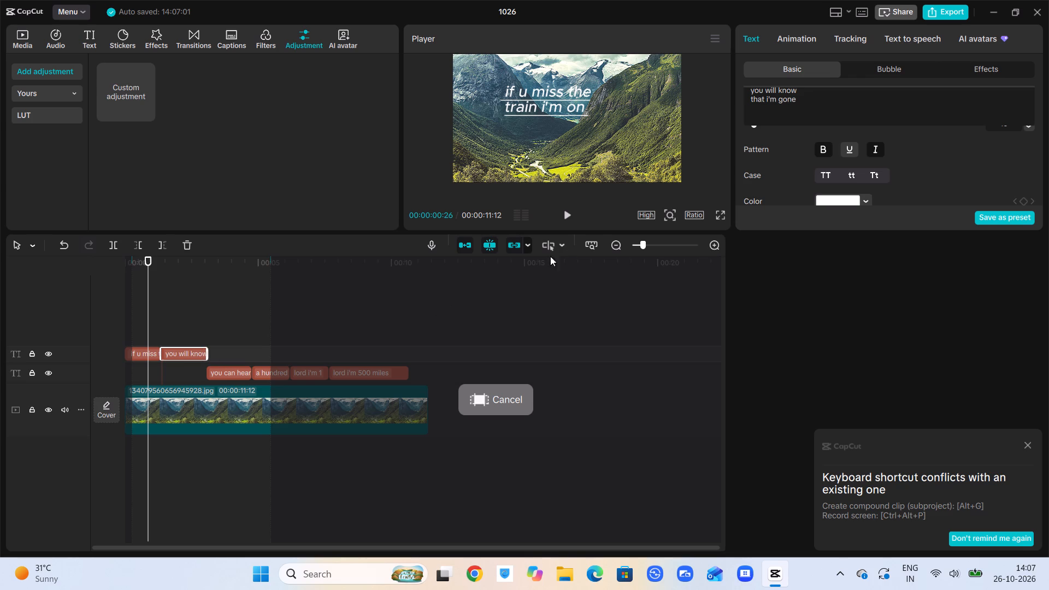
{"action": "left_click", "coordinate": [567, 216]}
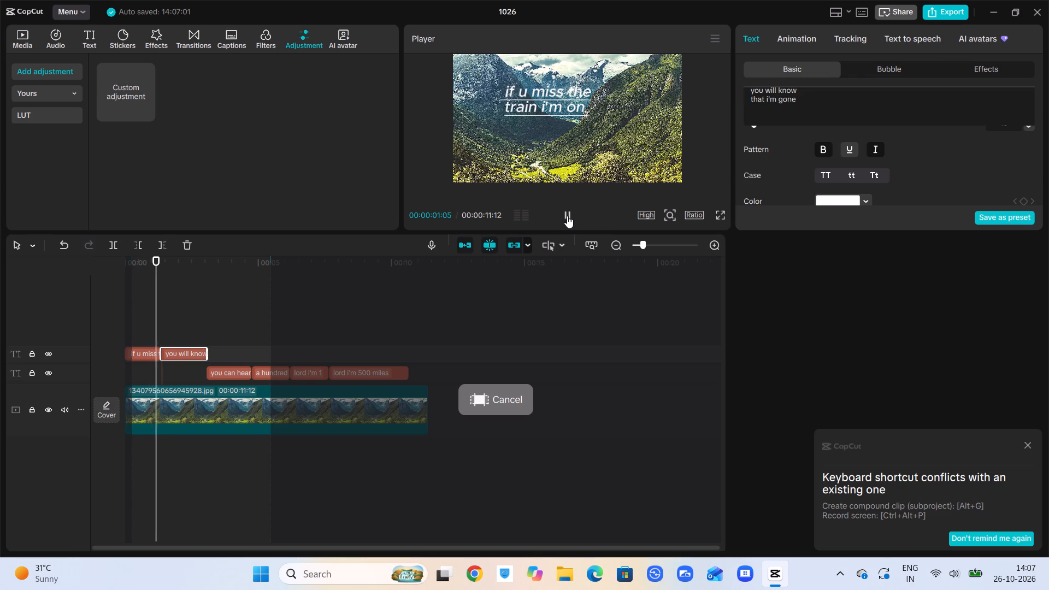
{"action": "left_click", "coordinate": [567, 216]}
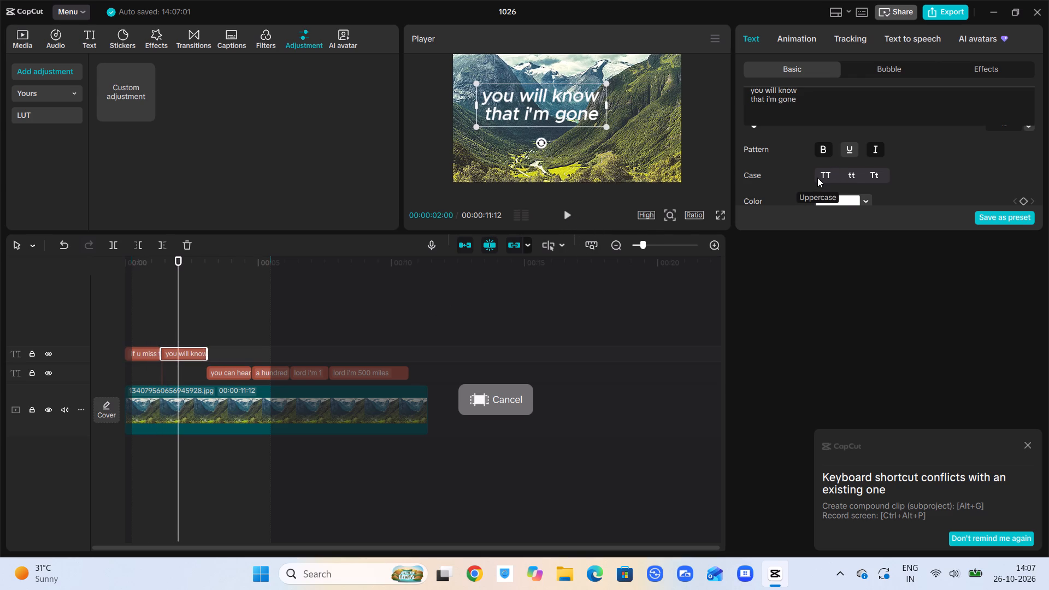
Change the "you will know that i'm gone" lyric to uppercase and scale its text box down slightly in the preview.
{"action": "left_click", "coordinate": [822, 172]}
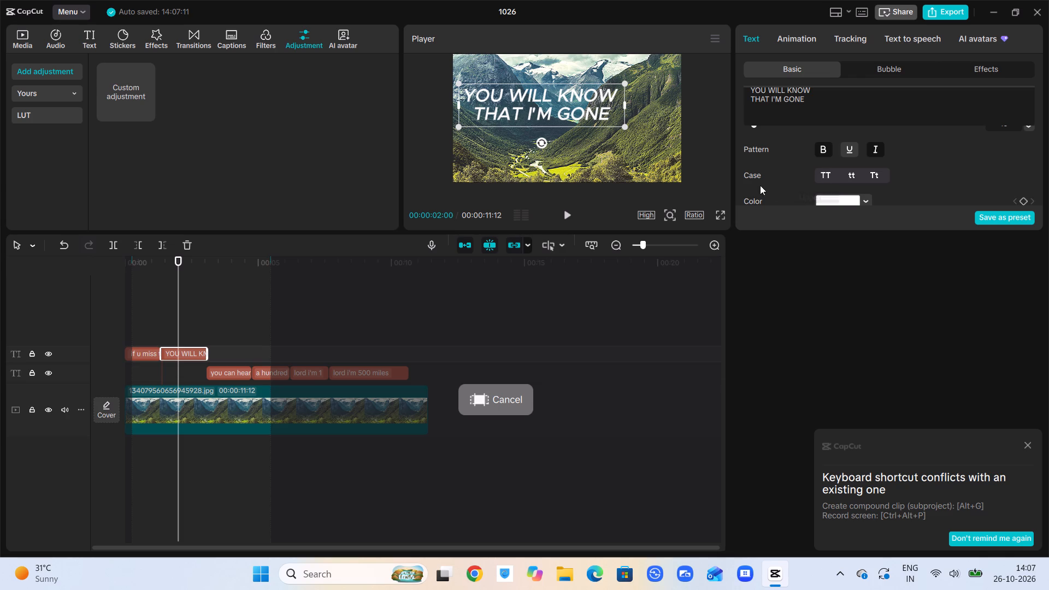
{"action": "scroll", "coordinate": [541, 110], "scroll_direction": "down", "scroll_amount": 1, "text": "ctrl"}
{"action": "left_click", "coordinate": [541, 110]}
{"action": "scroll", "coordinate": [541, 110], "scroll_direction": "down", "scroll_amount": 2, "text": "ctrl"}
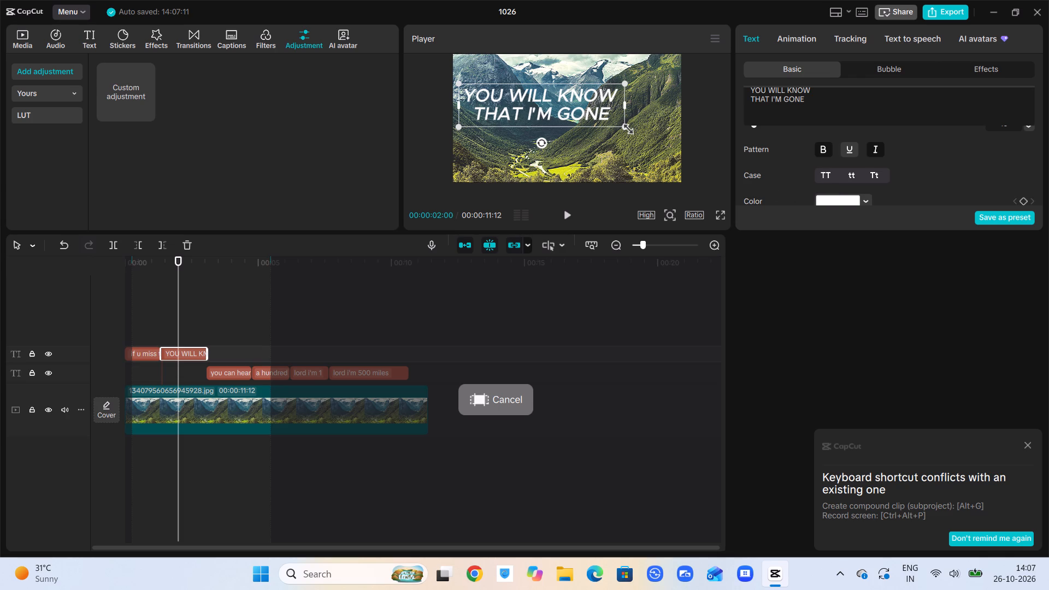
{"action": "left_click", "coordinate": [625, 127]}
{"action": "left_click_drag", "start_coordinate": [625, 128], "coordinate": [597, 116]}
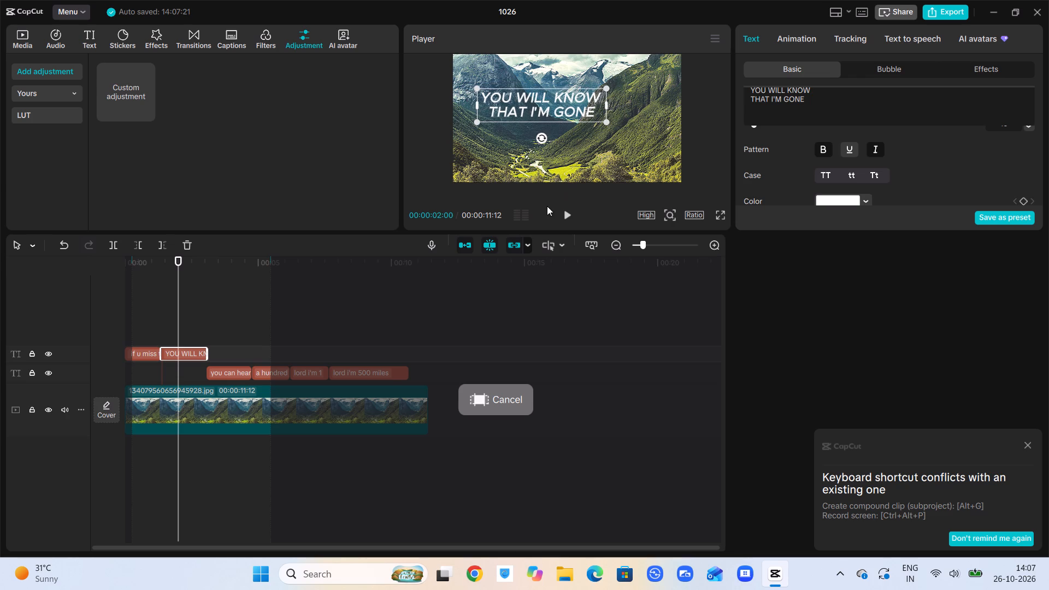
Change the "you can hear the whistle blows..." lyric clip to uppercase.
{"action": "left_click", "coordinate": [225, 377]}
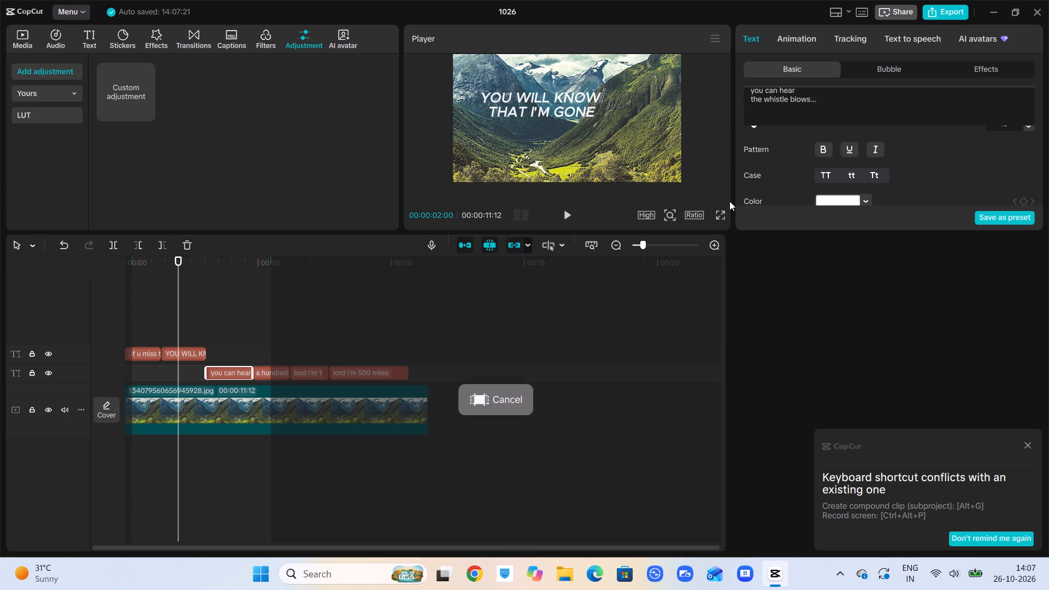
{"action": "left_click", "coordinate": [824, 174]}
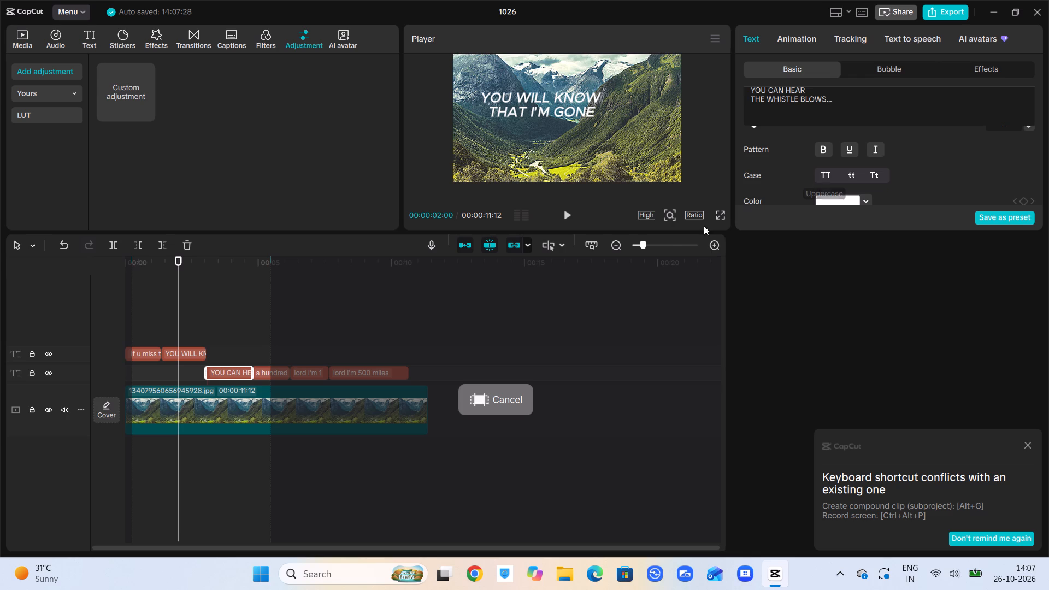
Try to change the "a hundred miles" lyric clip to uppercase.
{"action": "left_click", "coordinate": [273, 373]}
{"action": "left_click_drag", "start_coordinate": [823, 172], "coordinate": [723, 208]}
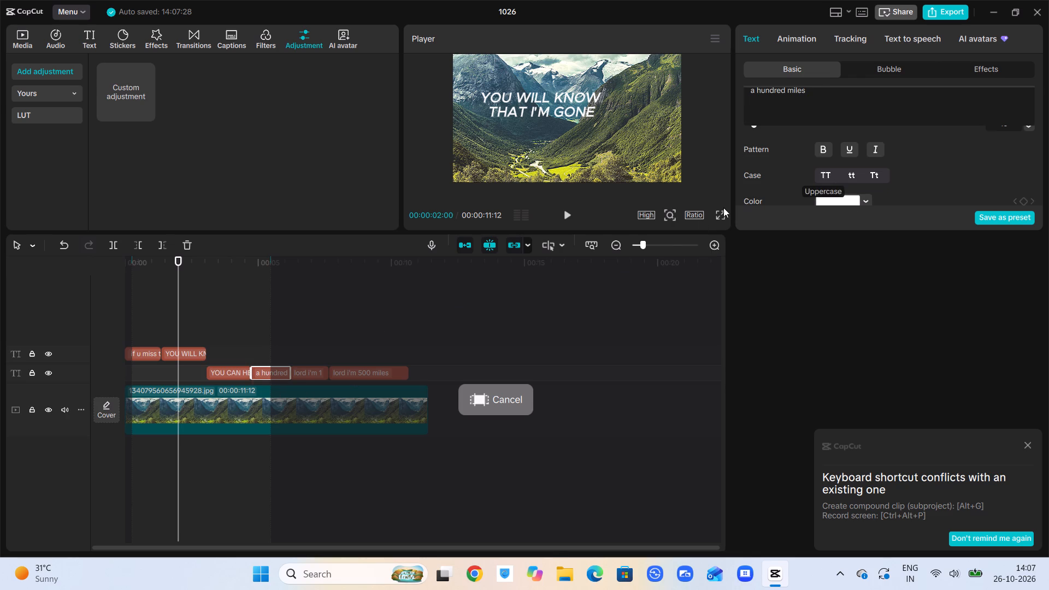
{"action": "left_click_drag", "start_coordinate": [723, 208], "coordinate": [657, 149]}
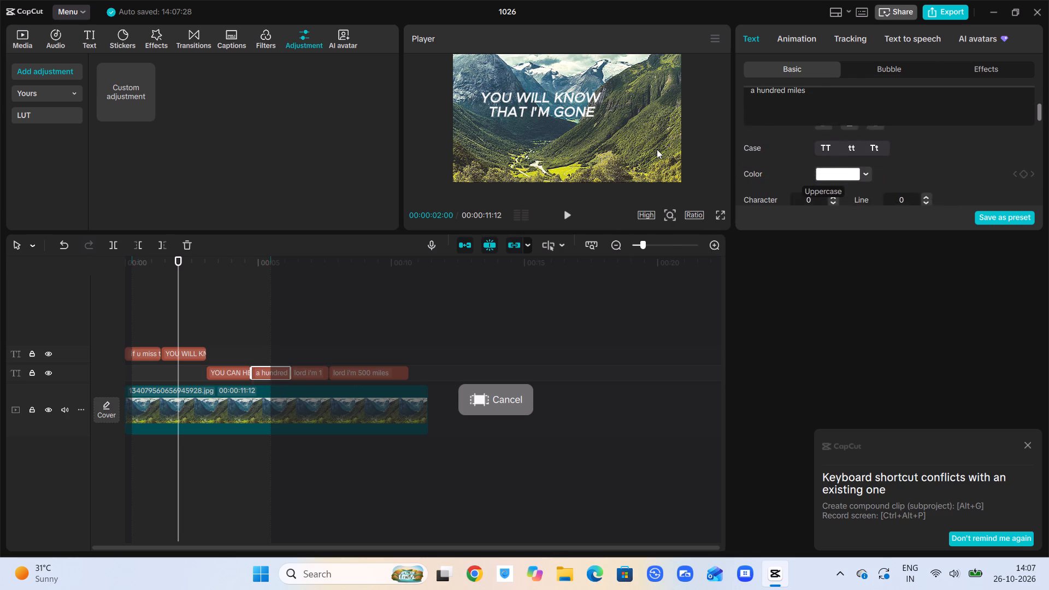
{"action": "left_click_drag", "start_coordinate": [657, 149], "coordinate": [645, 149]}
Adjust the landscape image's basic colour to Temp 24, Tint -10 and Saturation 28.
{"action": "left_click", "coordinate": [645, 149]}
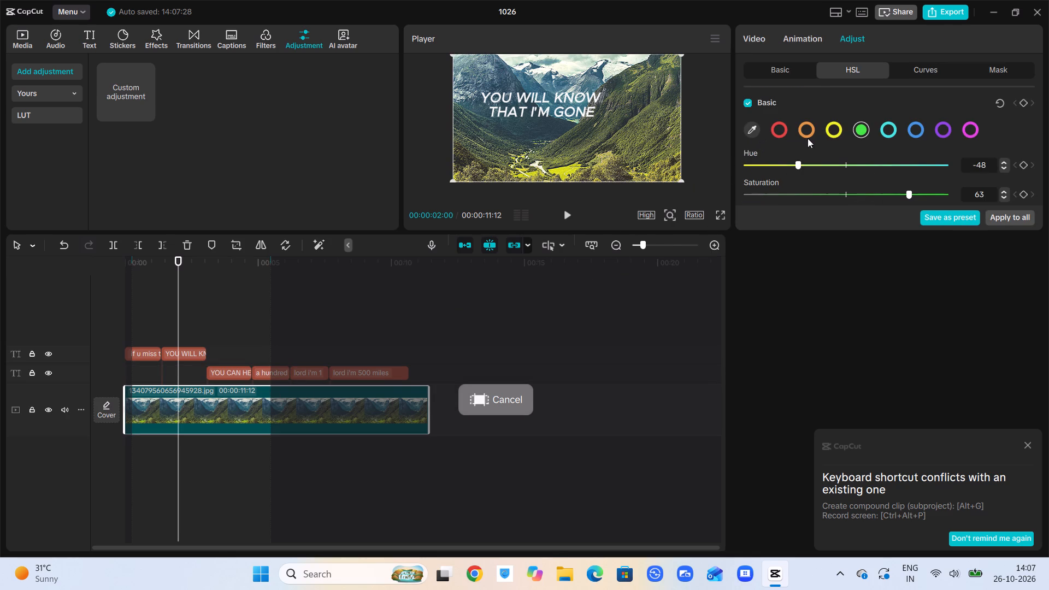
{"action": "left_click", "coordinate": [787, 69]}
{"action": "scroll", "coordinate": [838, 137], "scroll_direction": "down", "scroll_amount": 4}
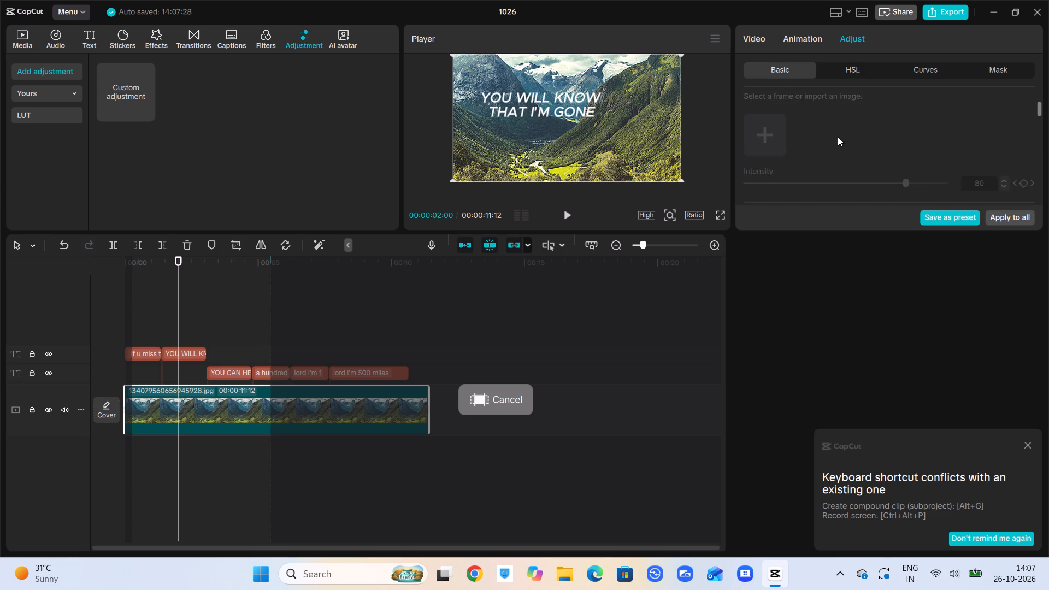
{"action": "scroll", "coordinate": [838, 137], "scroll_direction": "down", "scroll_amount": 9}
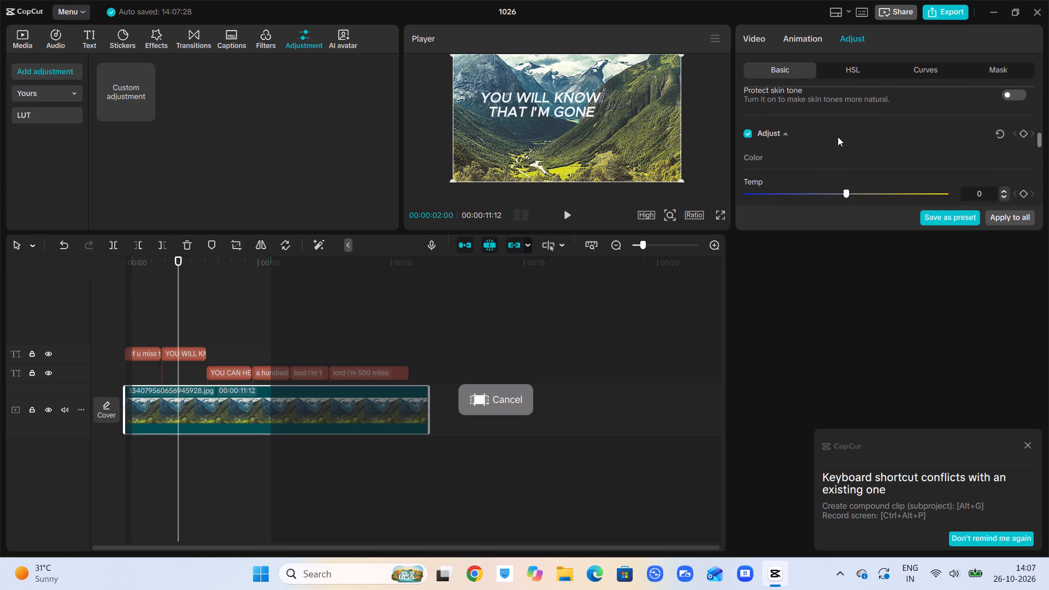
{"action": "scroll", "coordinate": [838, 137], "scroll_direction": "down", "scroll_amount": 2}
{"action": "scroll", "coordinate": [838, 137], "scroll_direction": "up", "scroll_amount": 1}
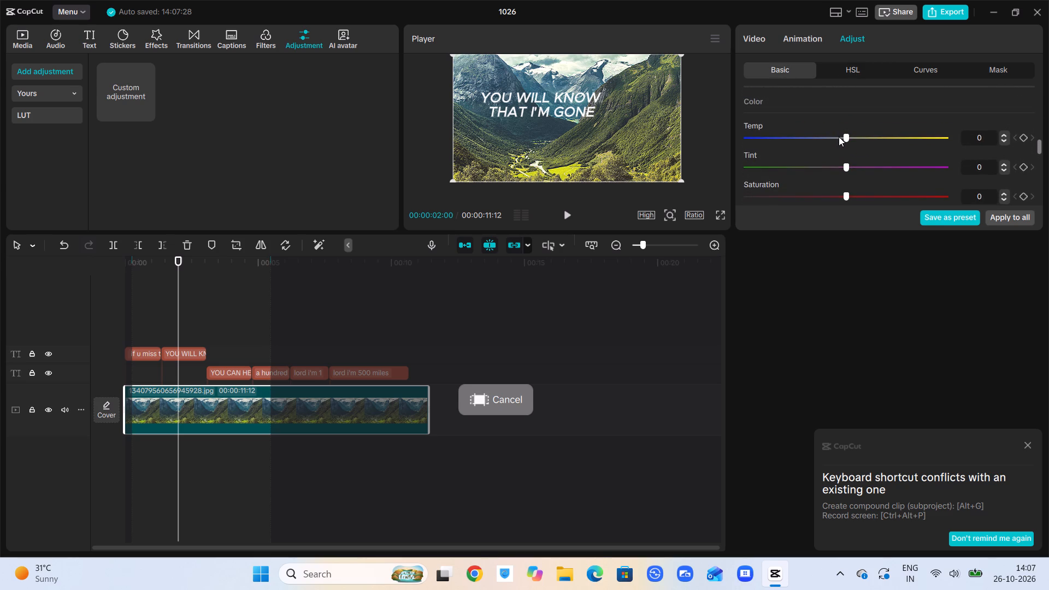
{"action": "left_click", "coordinate": [788, 133]}
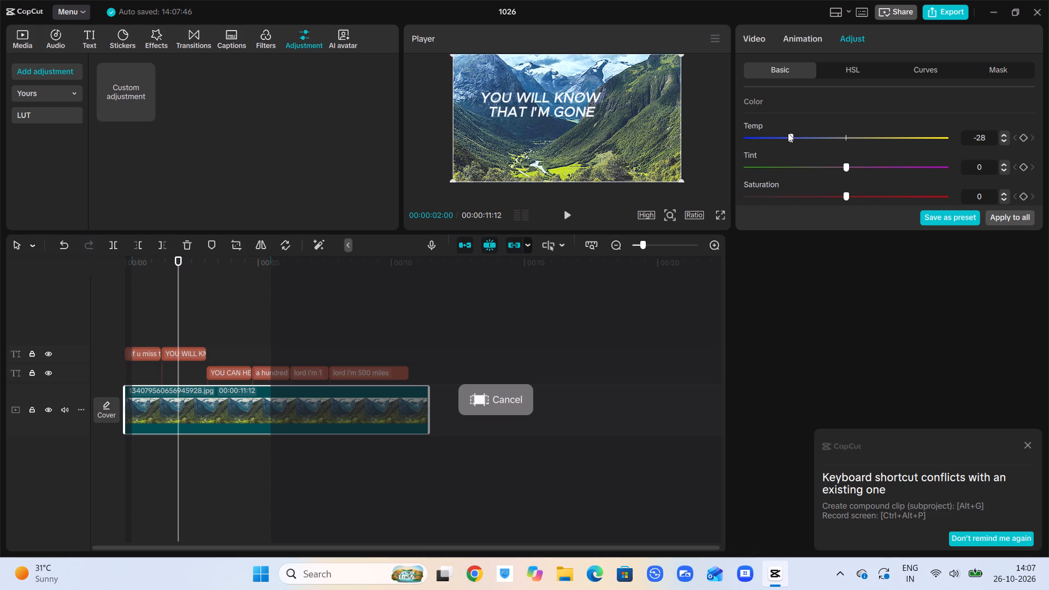
{"action": "left_click", "coordinate": [891, 139]}
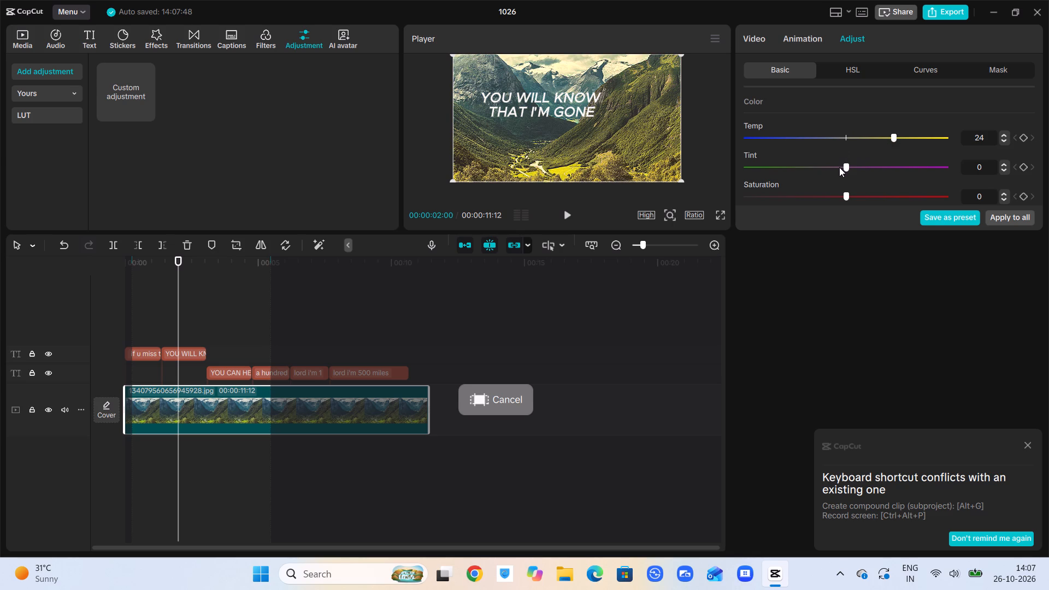
{"action": "left_click", "coordinate": [824, 166]}
{"action": "left_click", "coordinate": [861, 192]}
{"action": "left_click", "coordinate": [899, 192]}
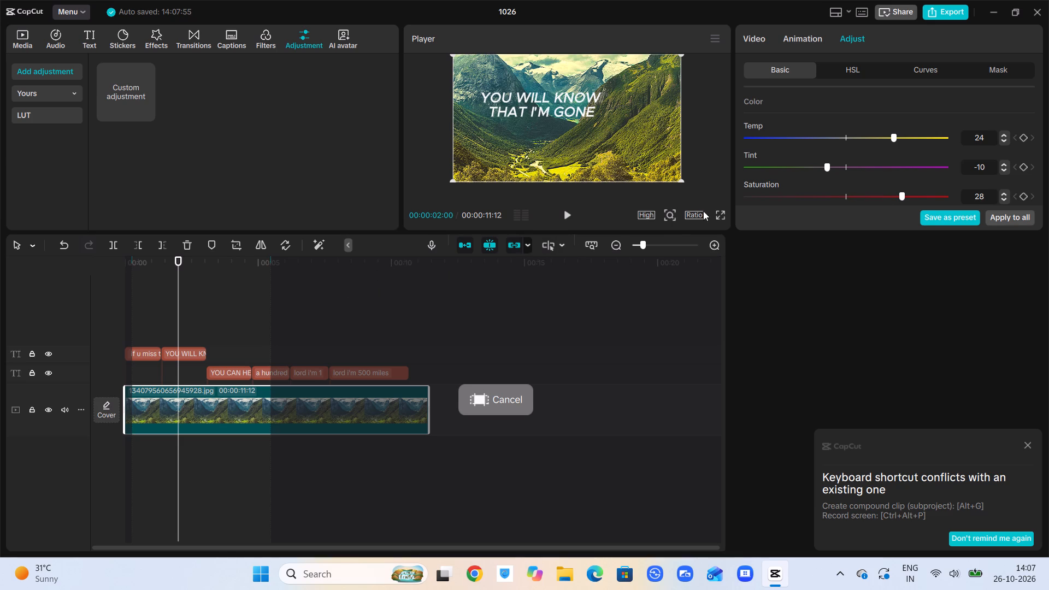
Play the project full screen through to the end to check the lyrics and image colours, and exit full screen.
{"action": "left_click", "coordinate": [720, 211]}
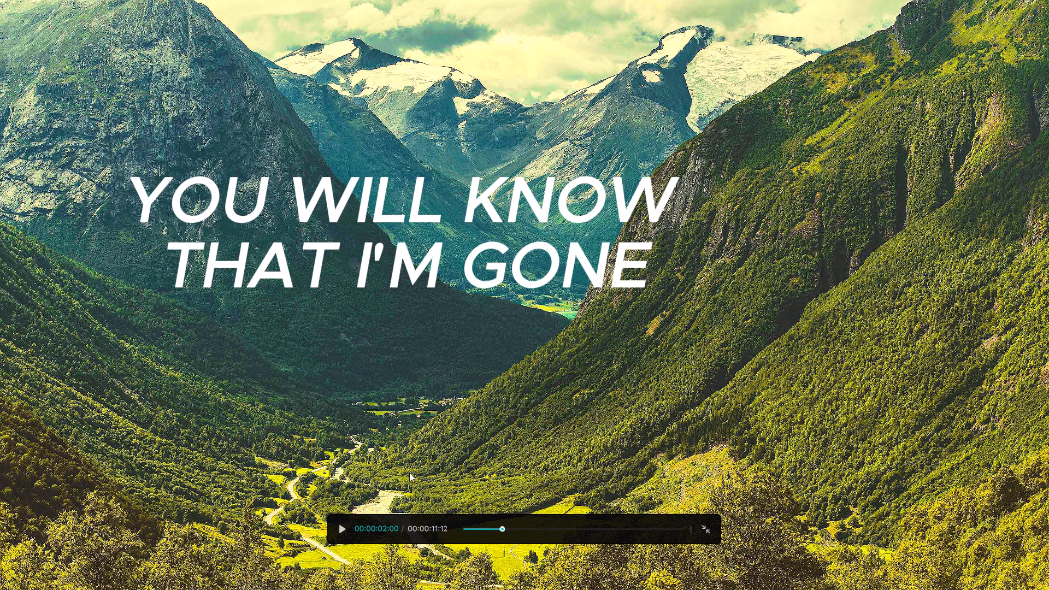
{"action": "left_click", "coordinate": [340, 526]}
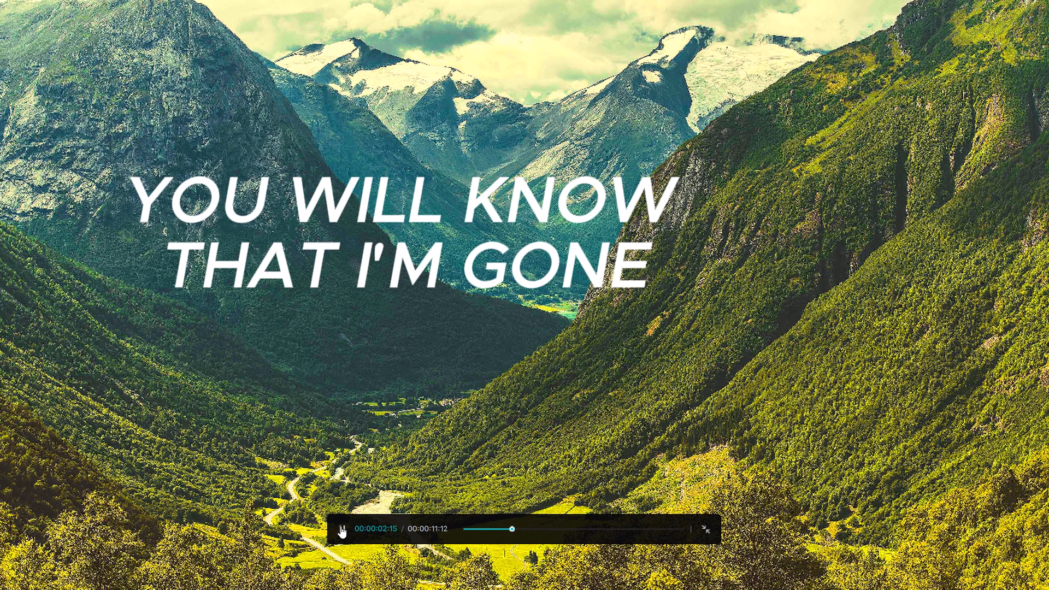
{"action": "left_click", "coordinate": [467, 528]}
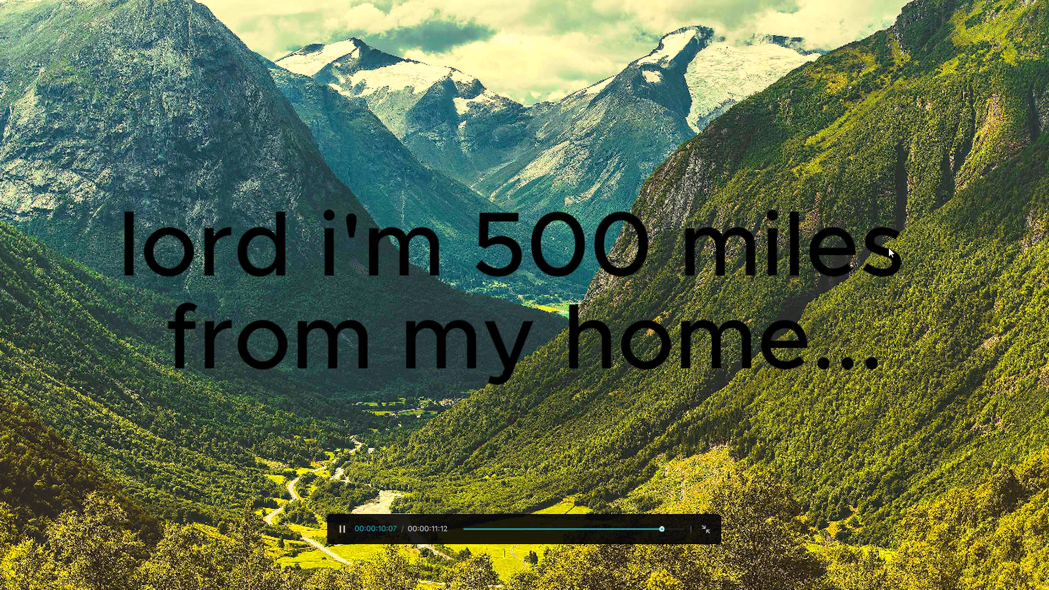
{"action": "left_click", "coordinate": [698, 518]}
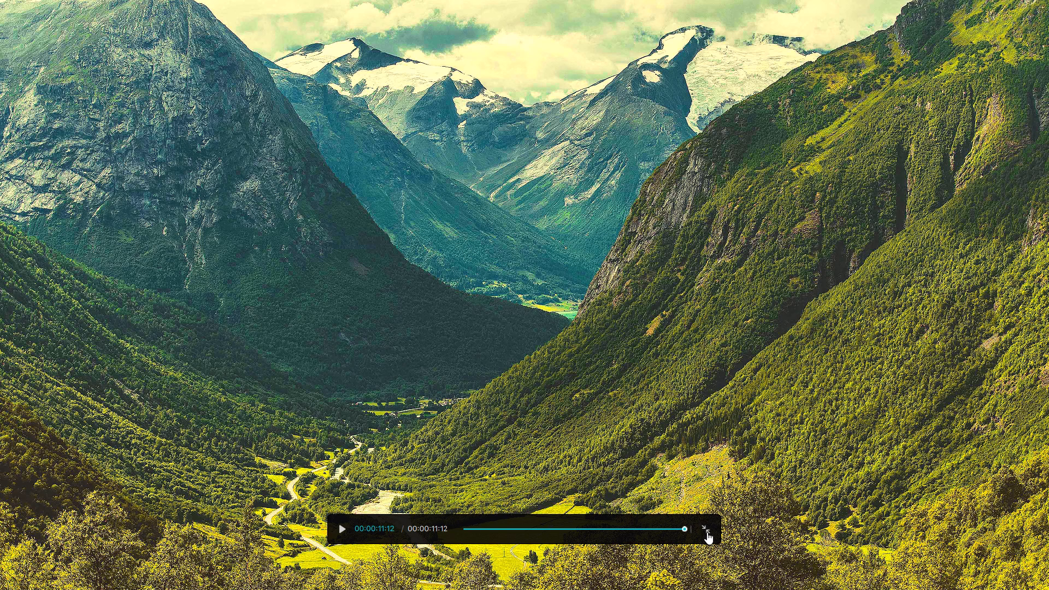
{"action": "left_click", "coordinate": [707, 532]}
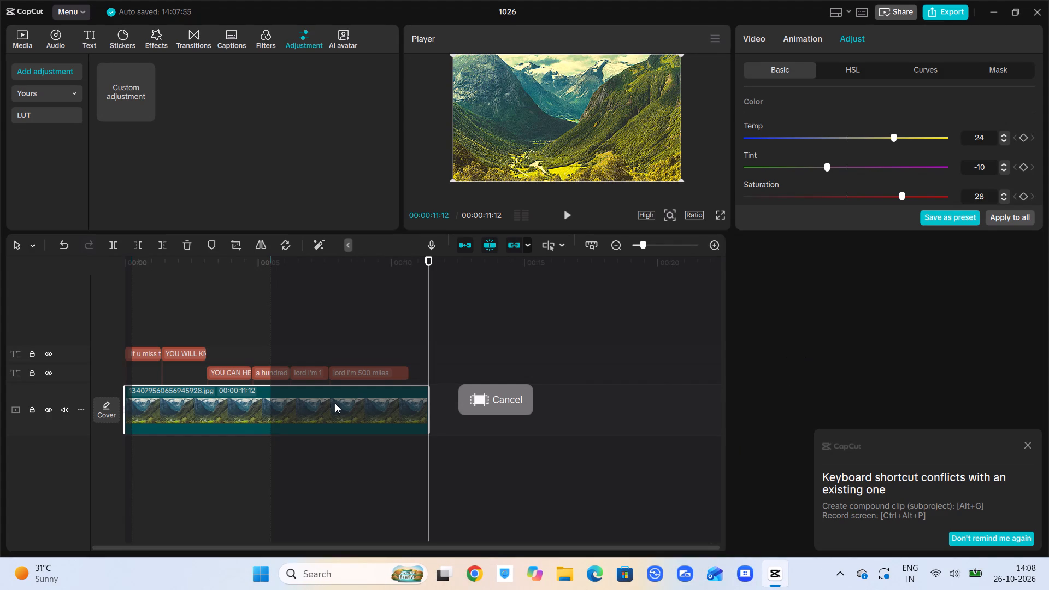
Show the hidden system tray icons.
{"action": "left_click", "coordinate": [841, 575]}
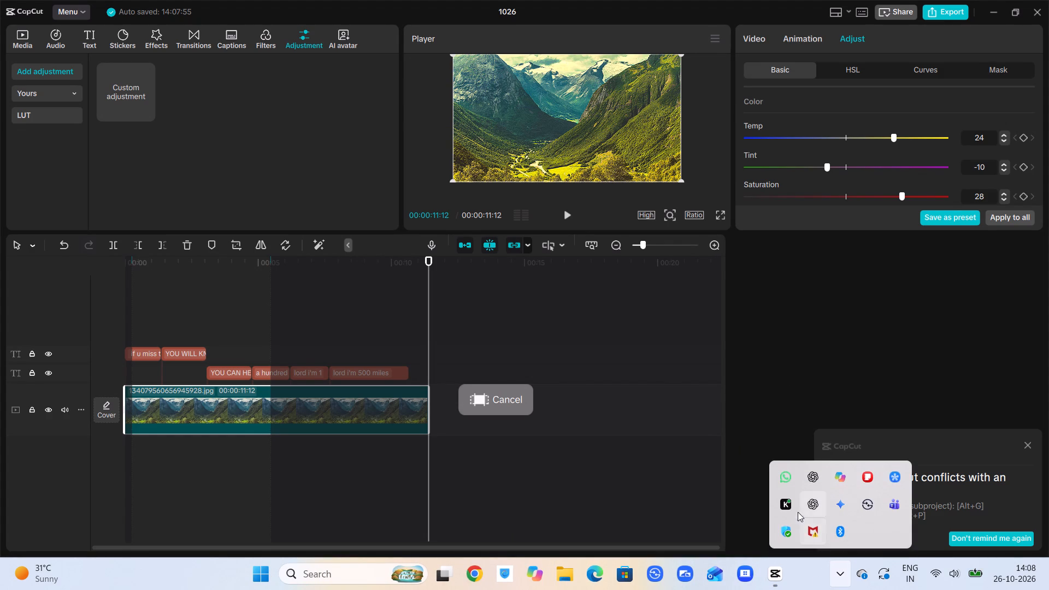
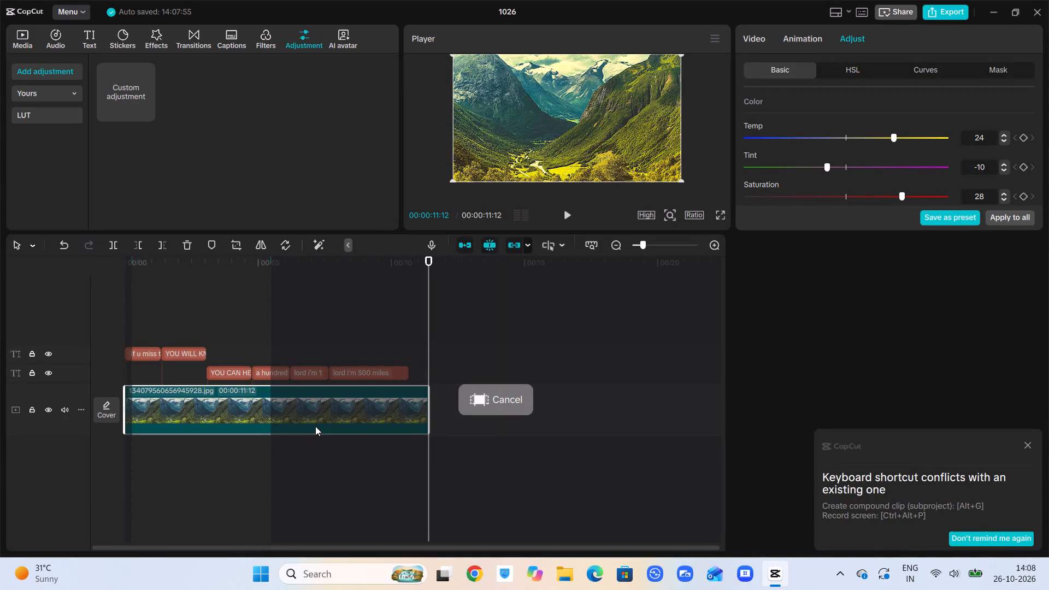
Lower the highlight end point of the landscape image's Luma curve to darken the picture.
{"action": "scroll", "coordinate": [248, 410], "scroll_direction": "up", "scroll_amount": 4, "text": "ctrl"}
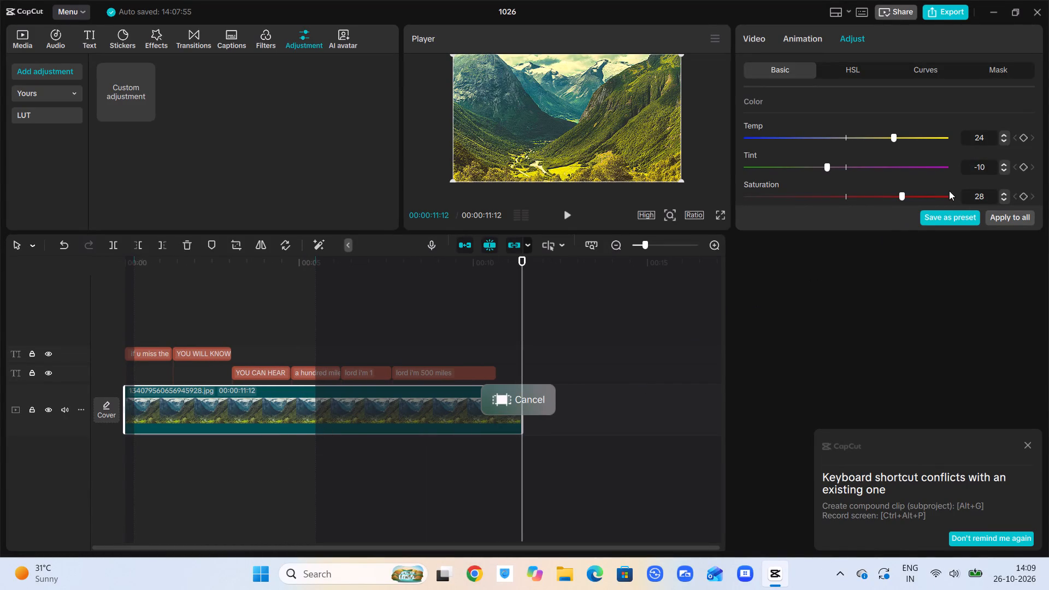
{"action": "left_click", "coordinate": [927, 69]}
{"action": "left_click", "coordinate": [931, 147]}
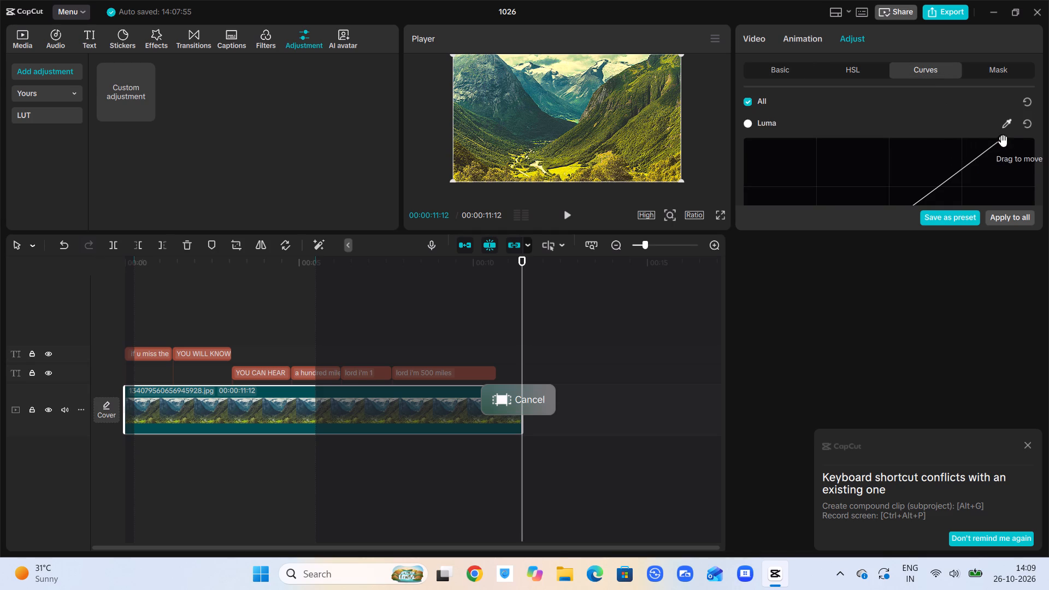
{"action": "left_click_drag", "start_coordinate": [997, 141], "coordinate": [947, 139]}
{"action": "left_click_drag", "start_coordinate": [1004, 135], "coordinate": [964, 139]}
{"action": "left_click_drag", "start_coordinate": [964, 139], "coordinate": [948, 143]}
{"action": "left_click_drag", "start_coordinate": [999, 137], "coordinate": [1014, 198]}
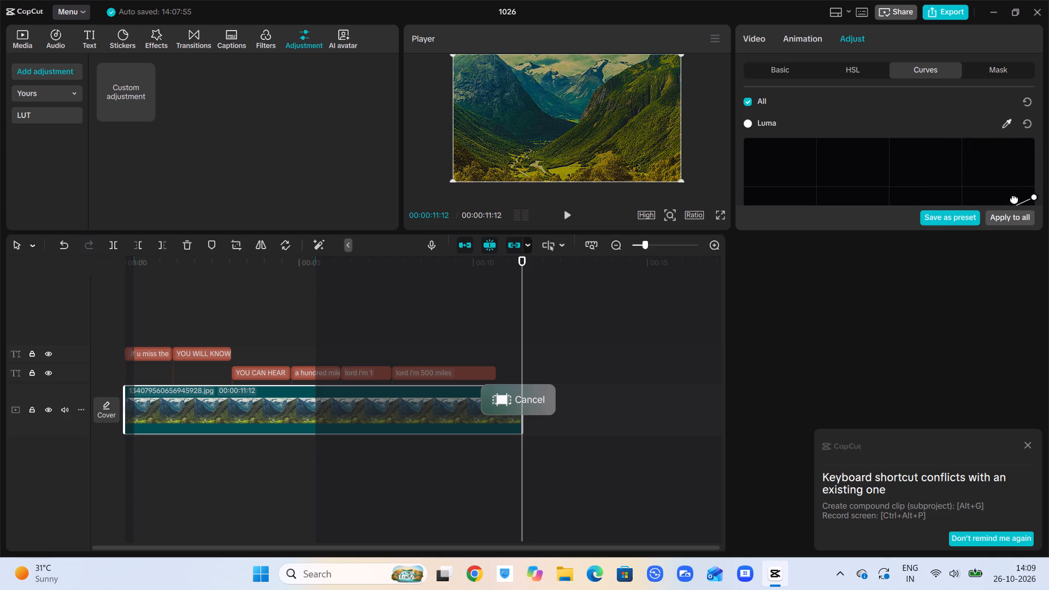
{"action": "left_click_drag", "start_coordinate": [1014, 198], "coordinate": [848, 167]}
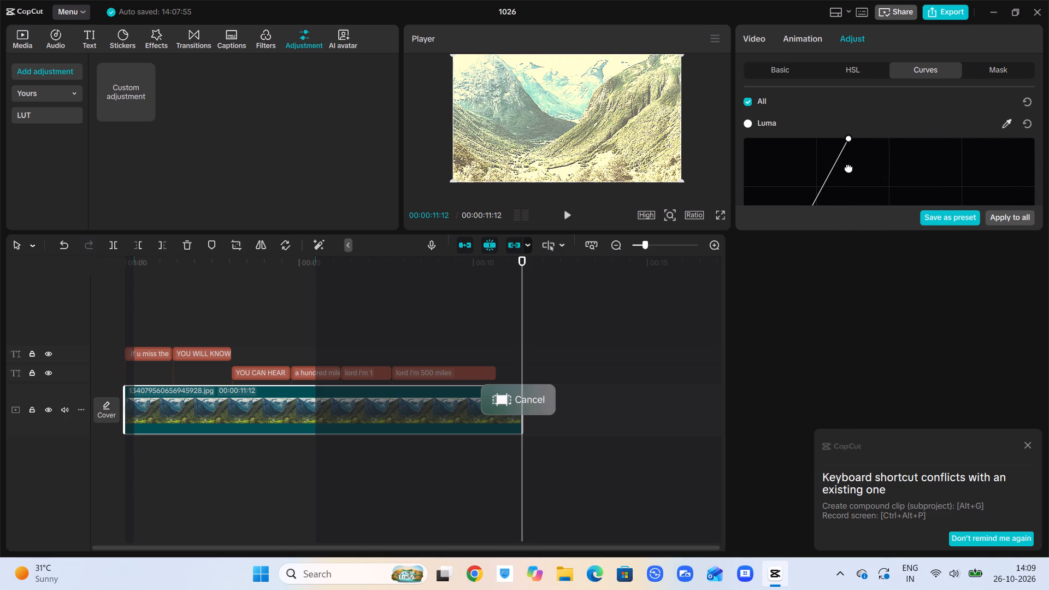
{"action": "left_click_drag", "start_coordinate": [848, 167], "coordinate": [912, 202]}
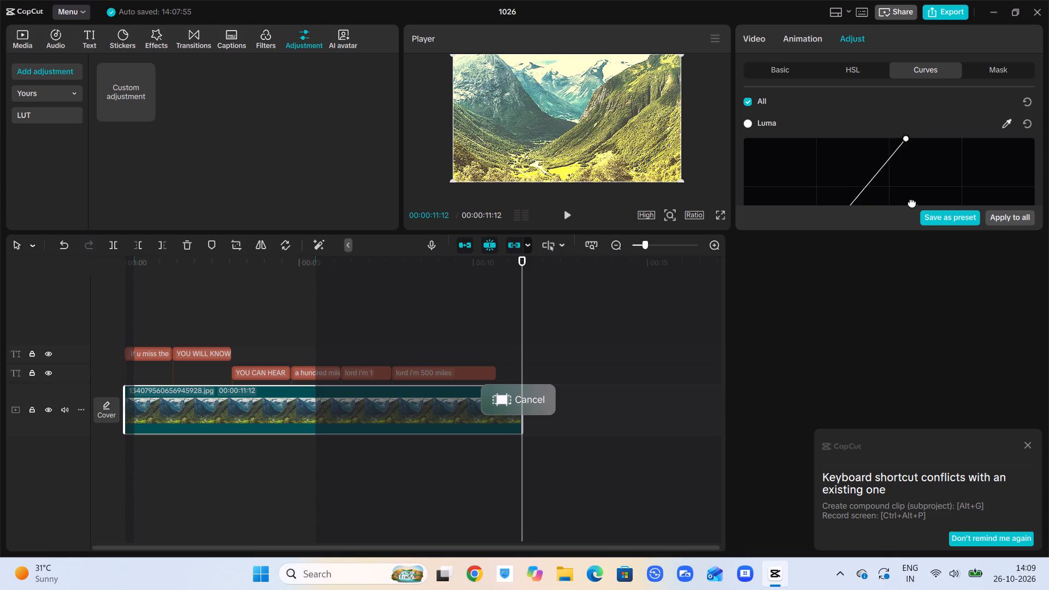
{"action": "left_click_drag", "start_coordinate": [912, 202], "coordinate": [975, 191]}
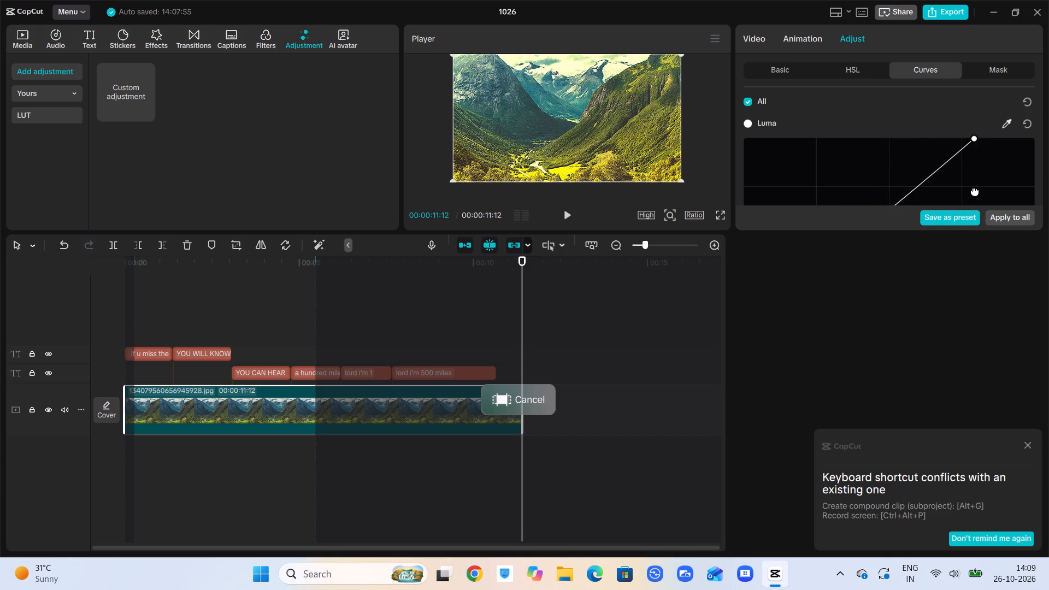
{"action": "left_click_drag", "start_coordinate": [975, 191], "coordinate": [1004, 160]}
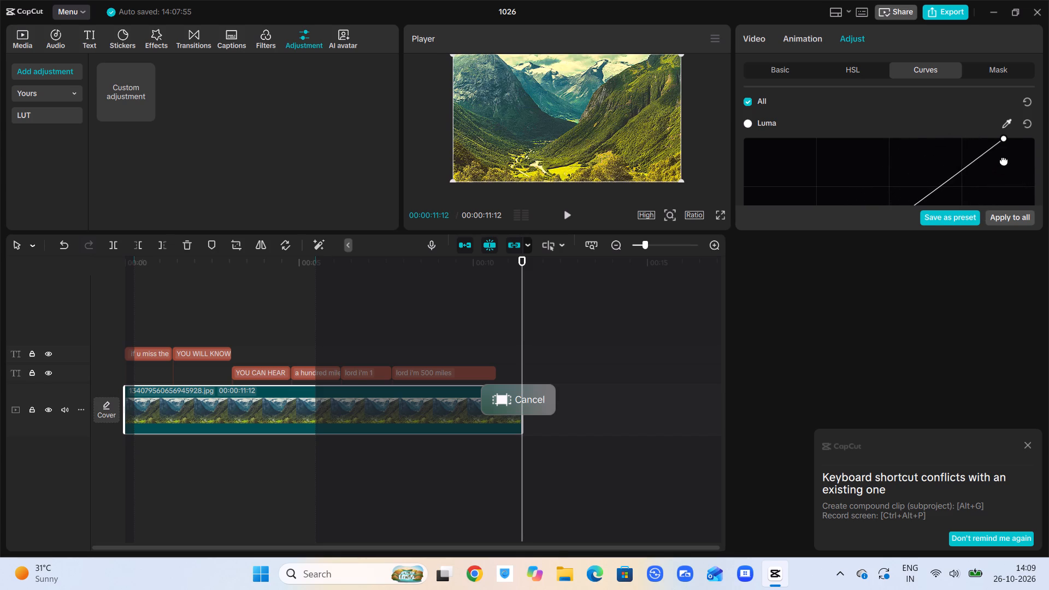
{"action": "left_click_drag", "start_coordinate": [1004, 160], "coordinate": [976, 164]}
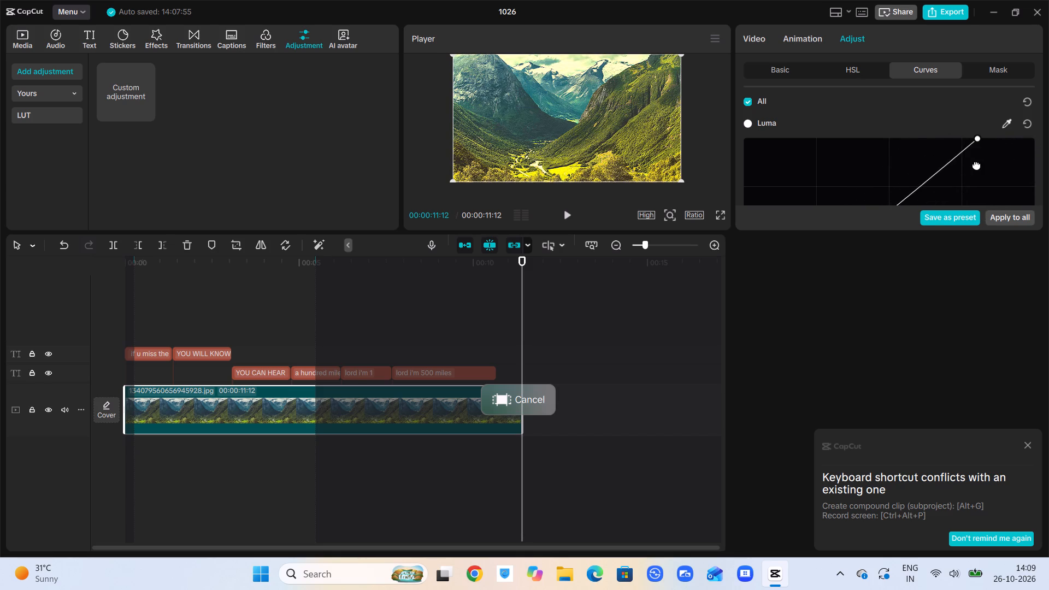
{"action": "left_click_drag", "start_coordinate": [976, 164], "coordinate": [988, 198]}
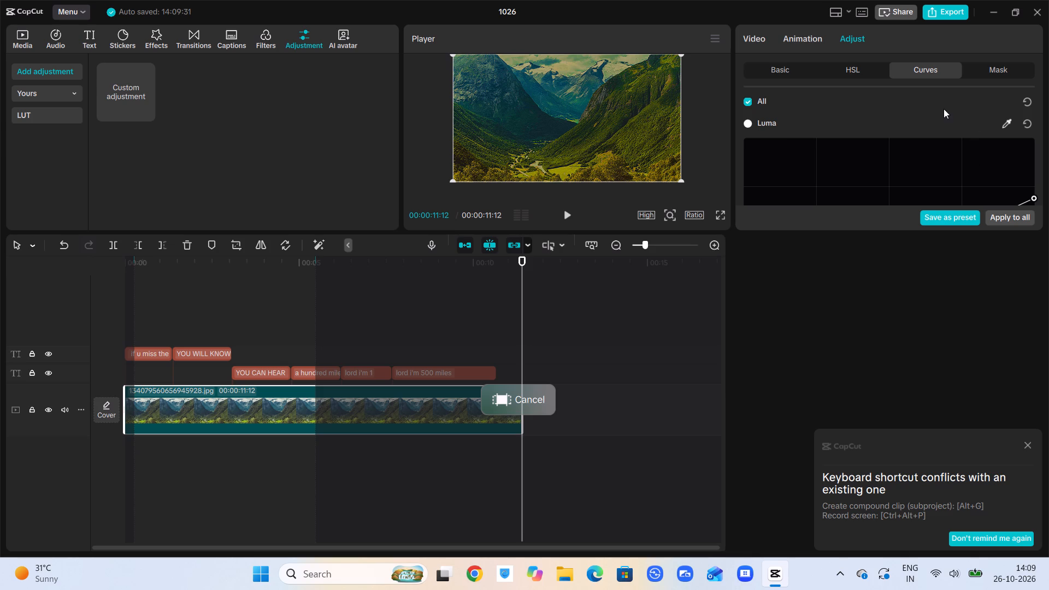
Set the cyan hue of the landscape image to -80 in the HSL adjustment.
{"action": "left_click", "coordinate": [977, 63]}
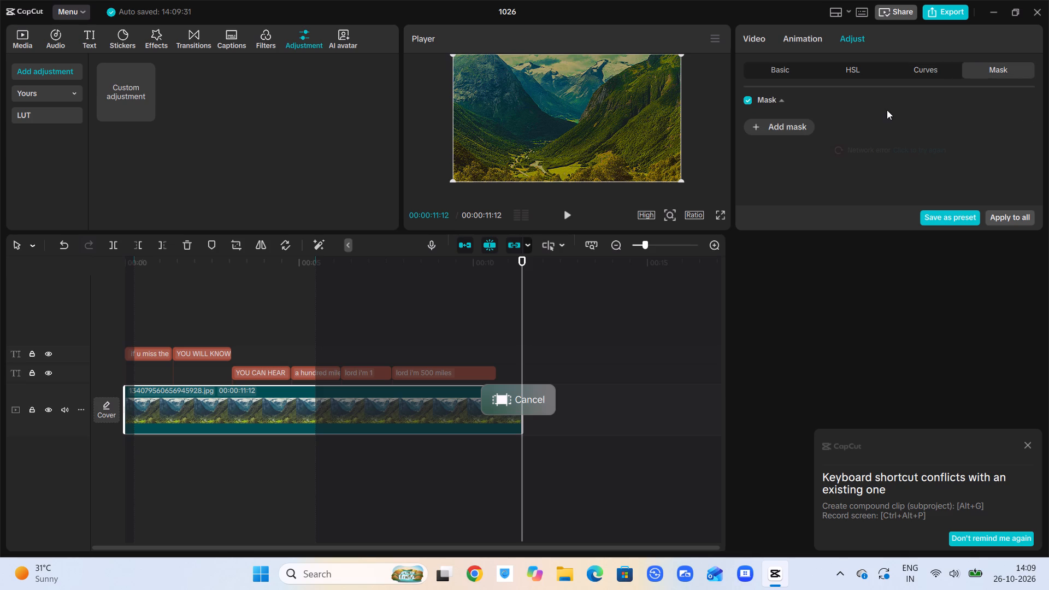
{"action": "left_click", "coordinate": [851, 71]}
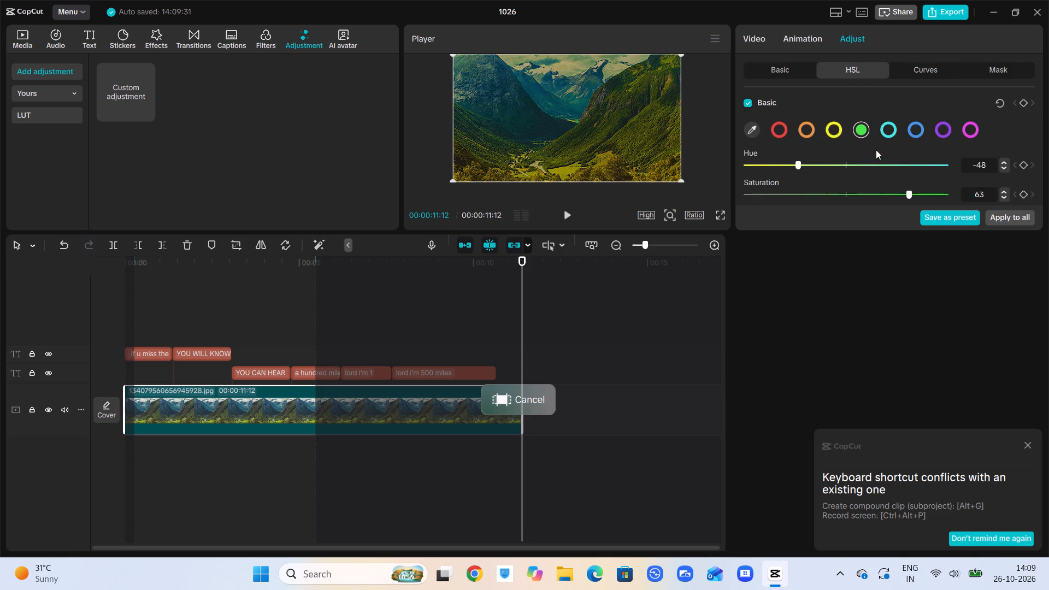
{"action": "left_click", "coordinate": [895, 134]}
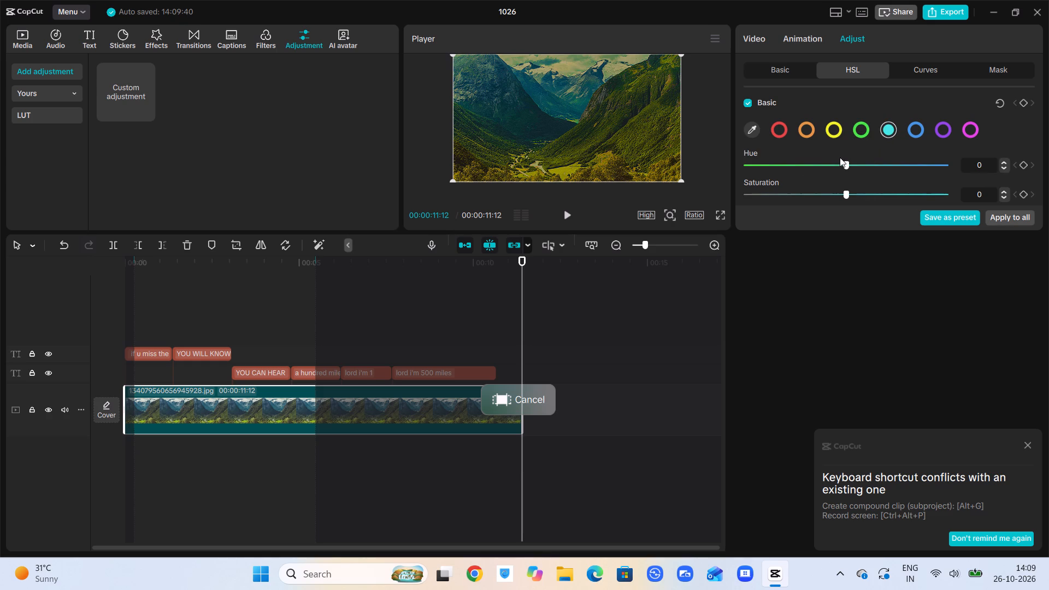
{"action": "left_click", "coordinate": [840, 157]}
{"action": "left_click", "coordinate": [821, 164]}
{"action": "left_click", "coordinate": [894, 161]}
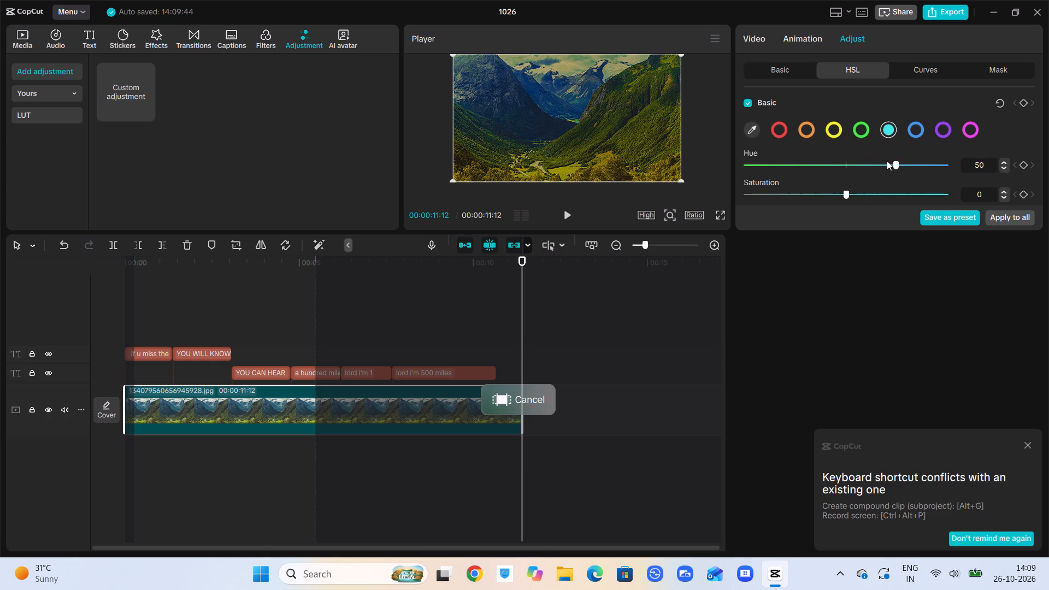
{"action": "left_click", "coordinate": [763, 162]}
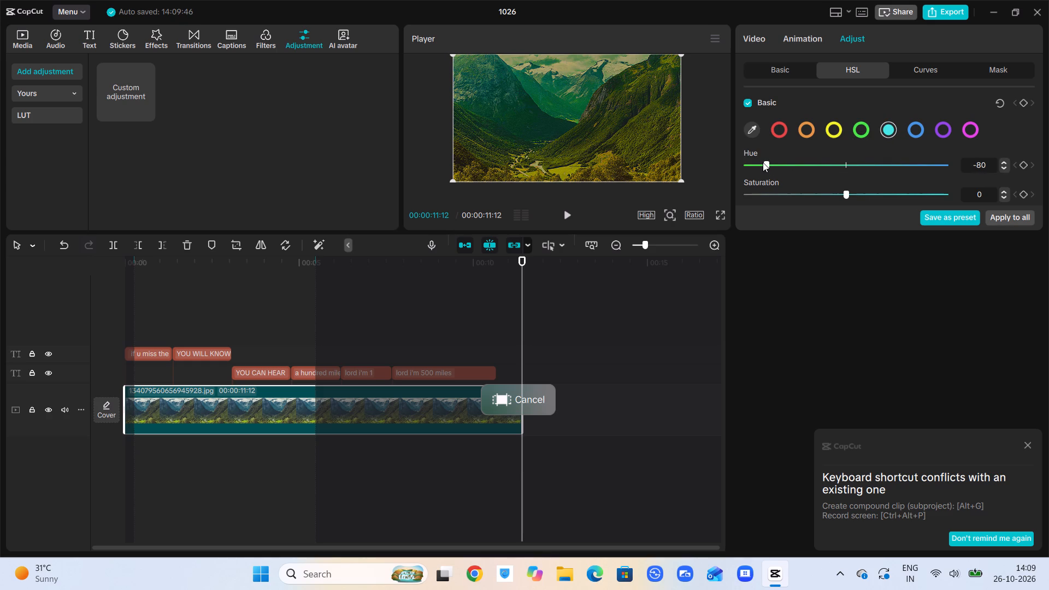
Set the green saturation of the landscape image to 47 in the HSL adjustment.
{"action": "left_click", "coordinate": [865, 130]}
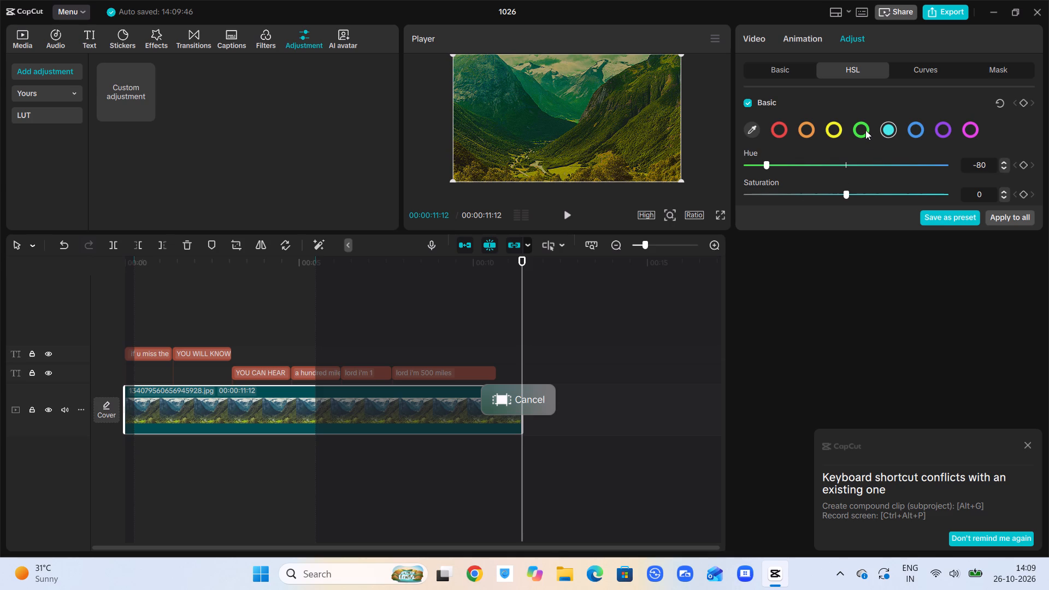
{"action": "left_click", "coordinate": [861, 127]}
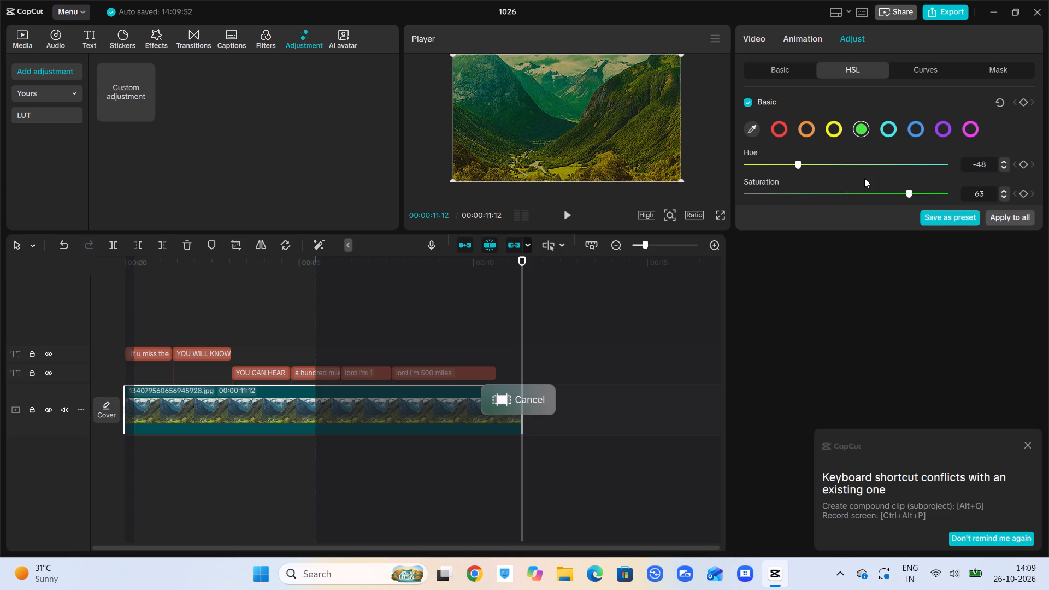
{"action": "left_click", "coordinate": [846, 187]}
{"action": "left_click", "coordinate": [770, 194]}
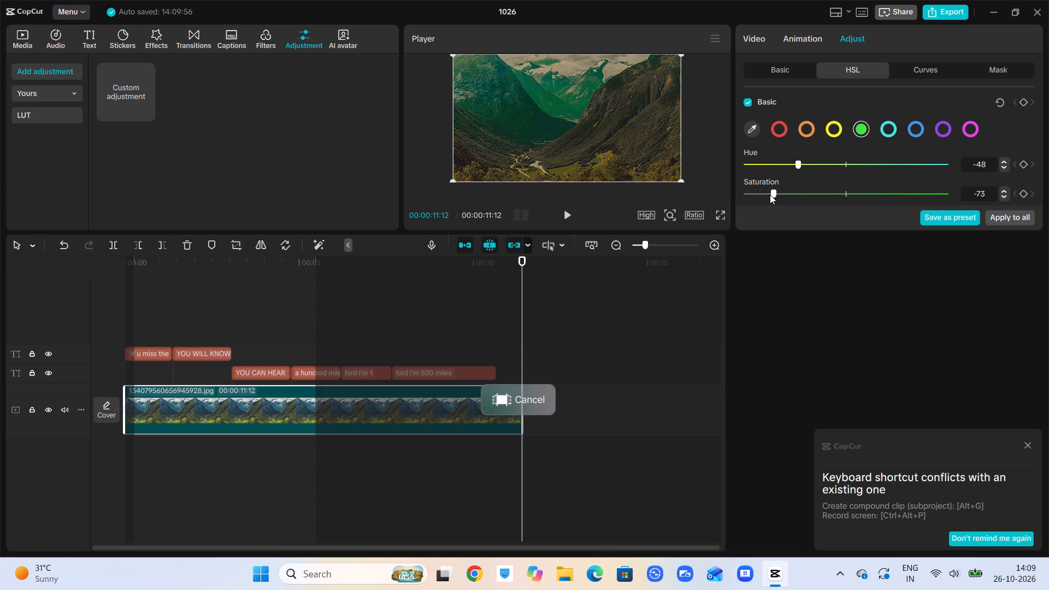
{"action": "left_click", "coordinate": [891, 192]}
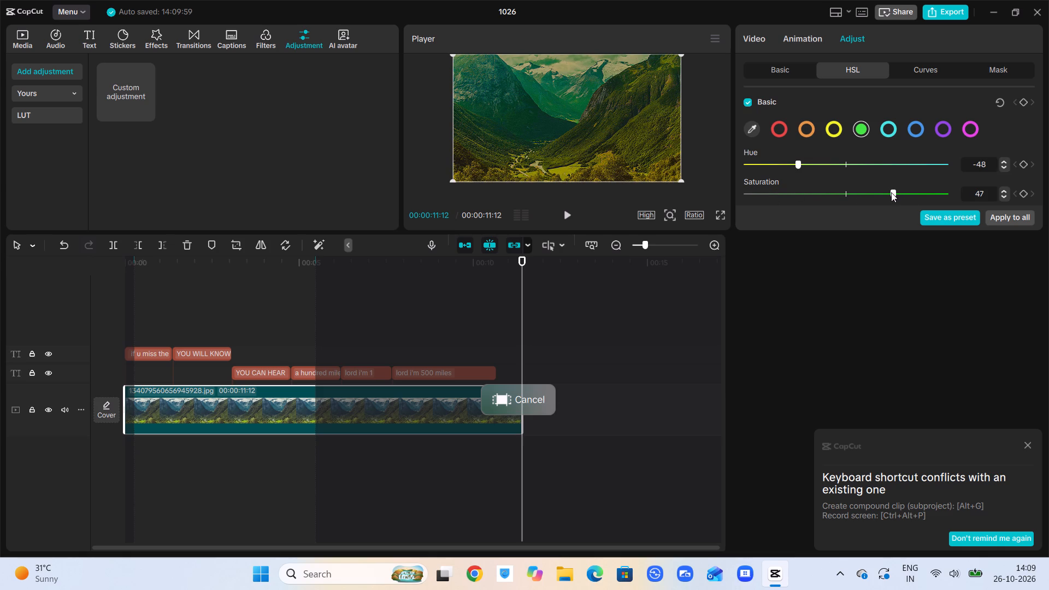
Adjust the landscape image's yellow tones in HSL to Saturation 24 and Hue 33.
{"action": "left_click", "coordinate": [828, 128]}
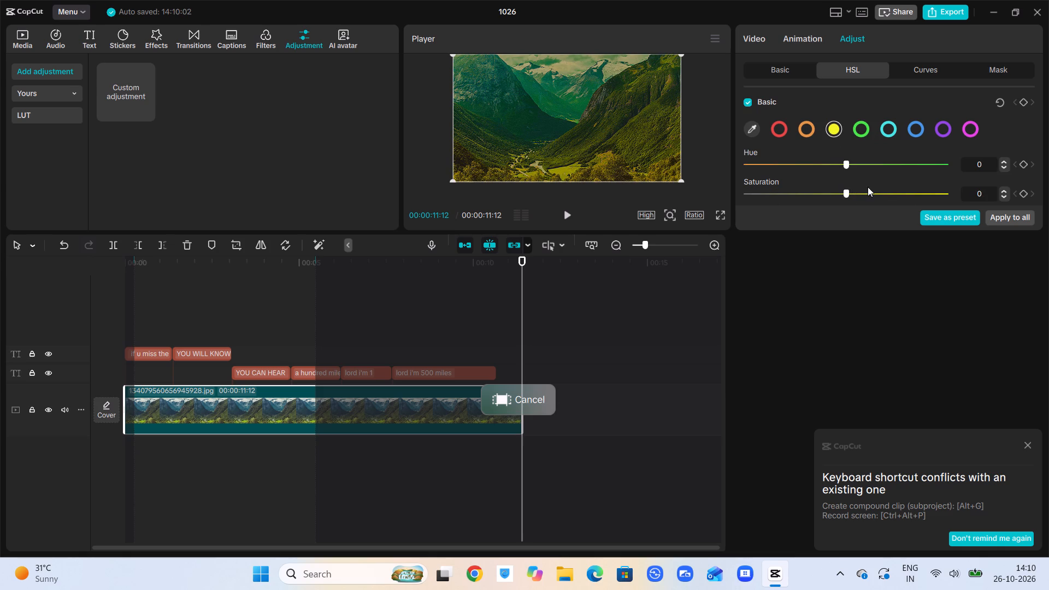
{"action": "left_click", "coordinate": [868, 187]}
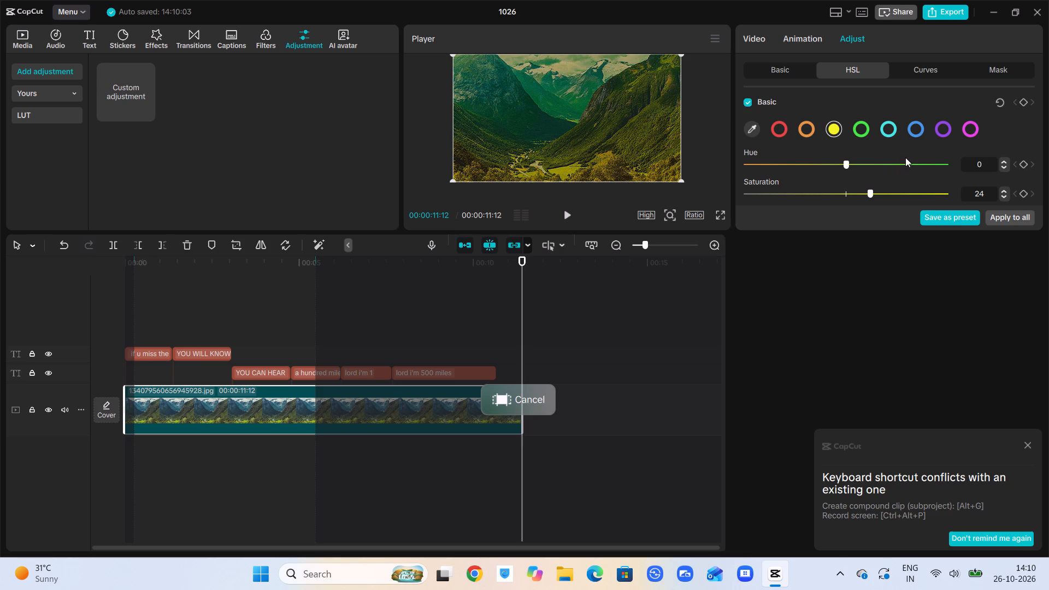
{"action": "left_click", "coordinate": [905, 157]}
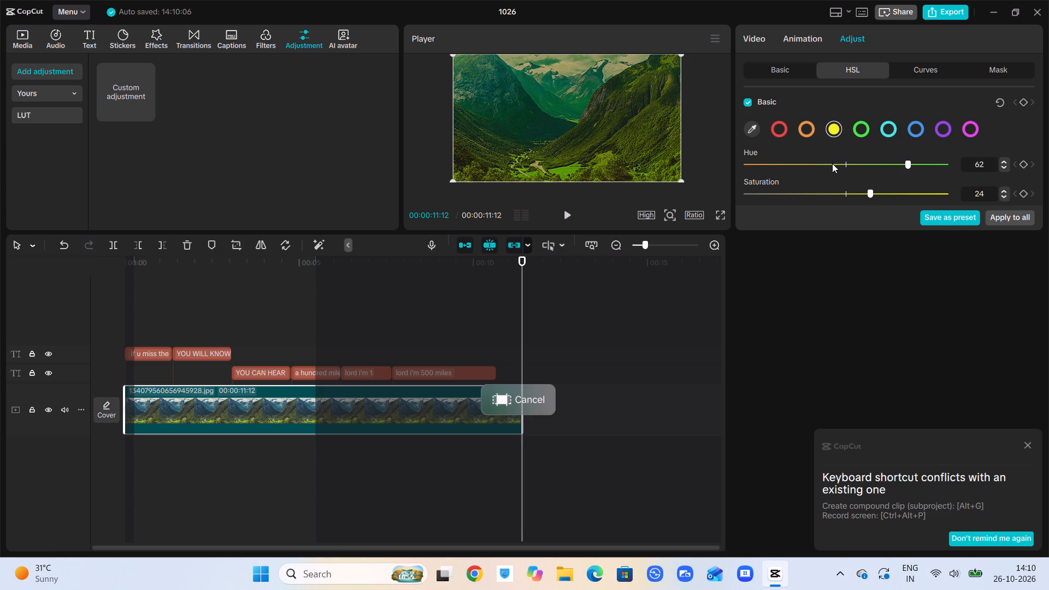
{"action": "left_click", "coordinate": [822, 163]}
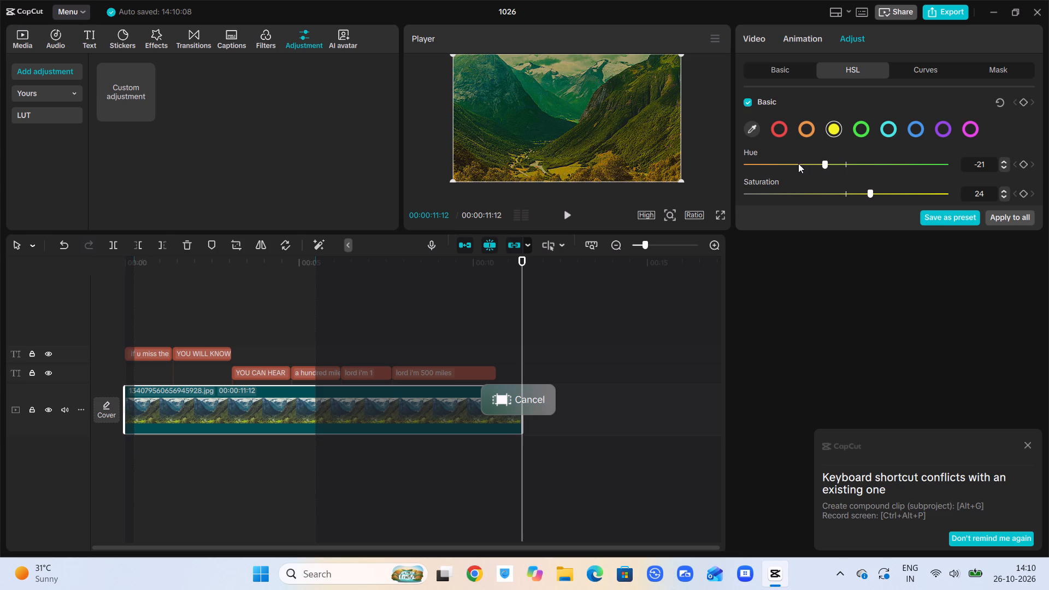
{"action": "left_click", "coordinate": [798, 163]}
{"action": "left_click", "coordinate": [764, 163]}
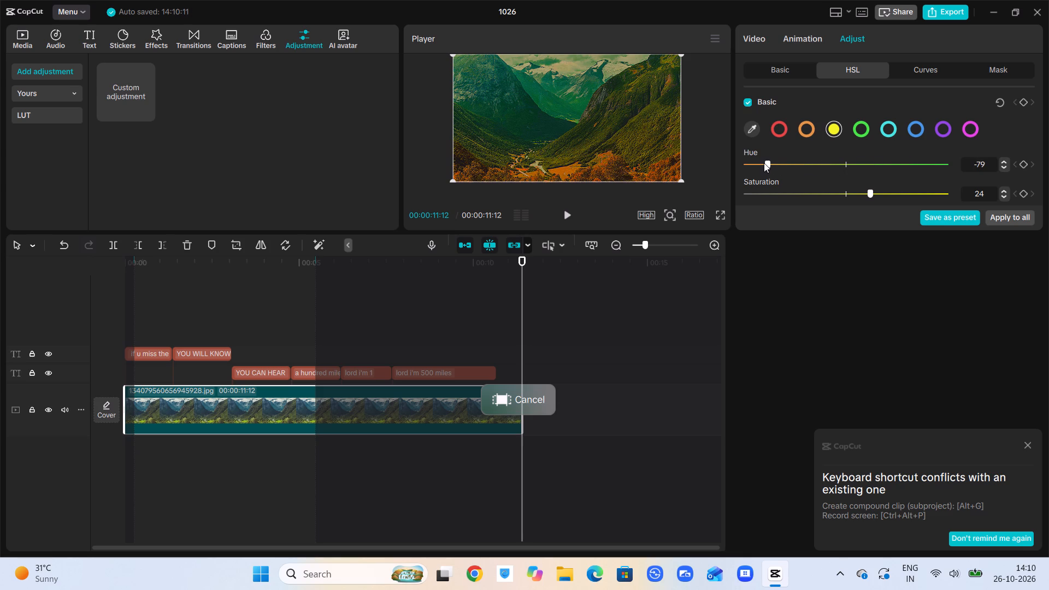
{"action": "left_click", "coordinate": [757, 164]}
{"action": "left_click_drag", "start_coordinate": [809, 132], "coordinate": [821, 150]}
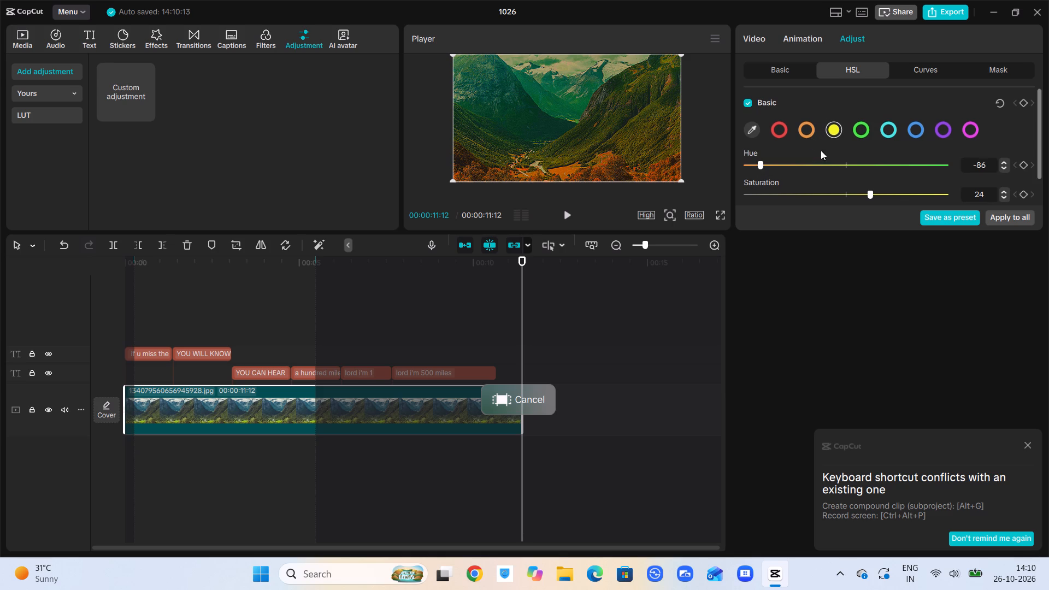
{"action": "left_click_drag", "start_coordinate": [821, 150], "coordinate": [827, 164]}
{"action": "left_click", "coordinate": [827, 164]}
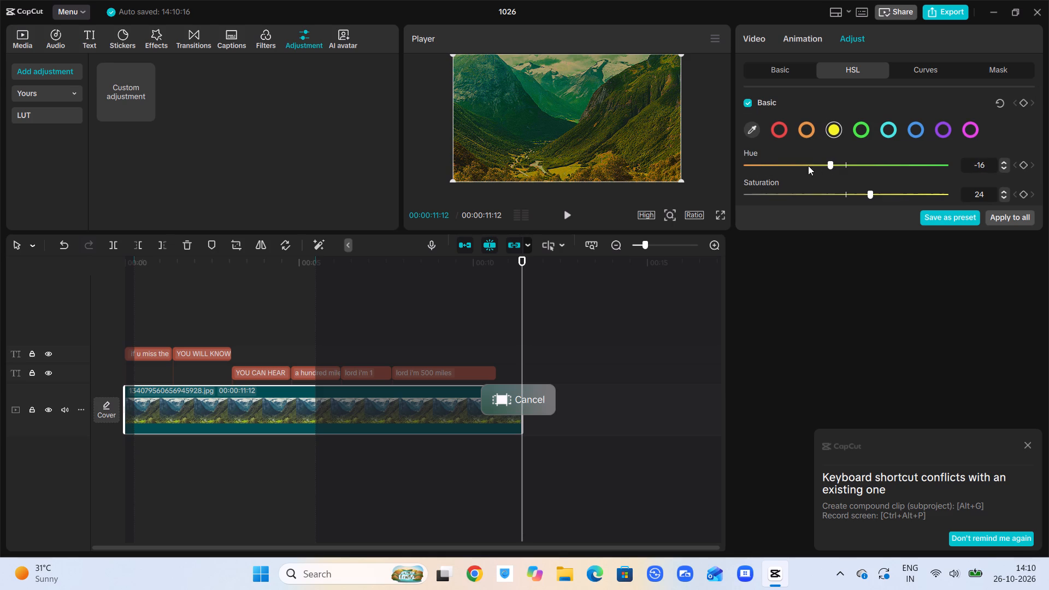
{"action": "left_click", "coordinate": [736, 161]}
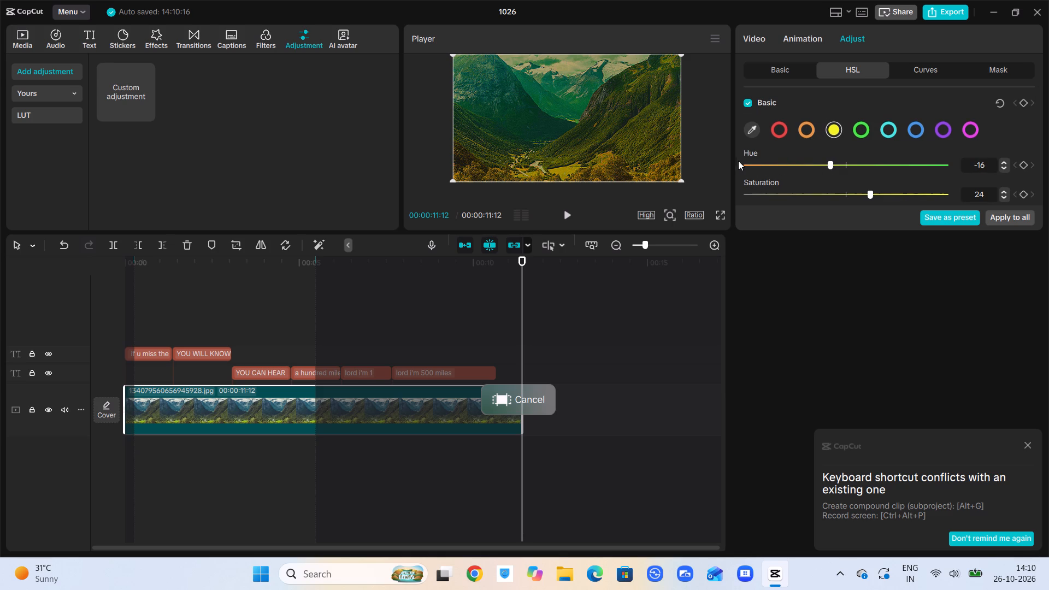
{"action": "left_click", "coordinate": [747, 161]}
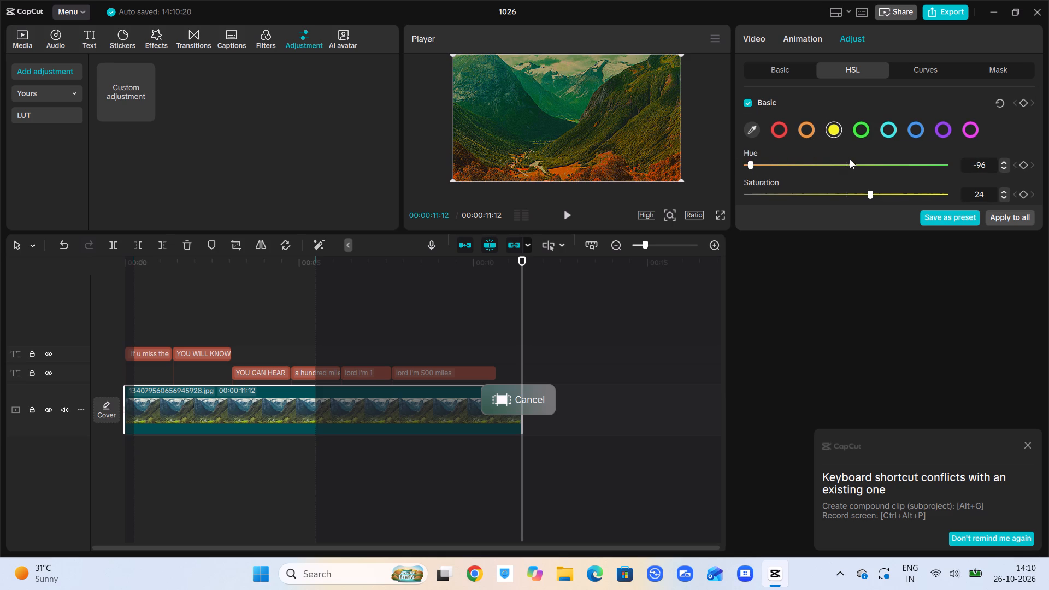
{"action": "left_click", "coordinate": [876, 161]}
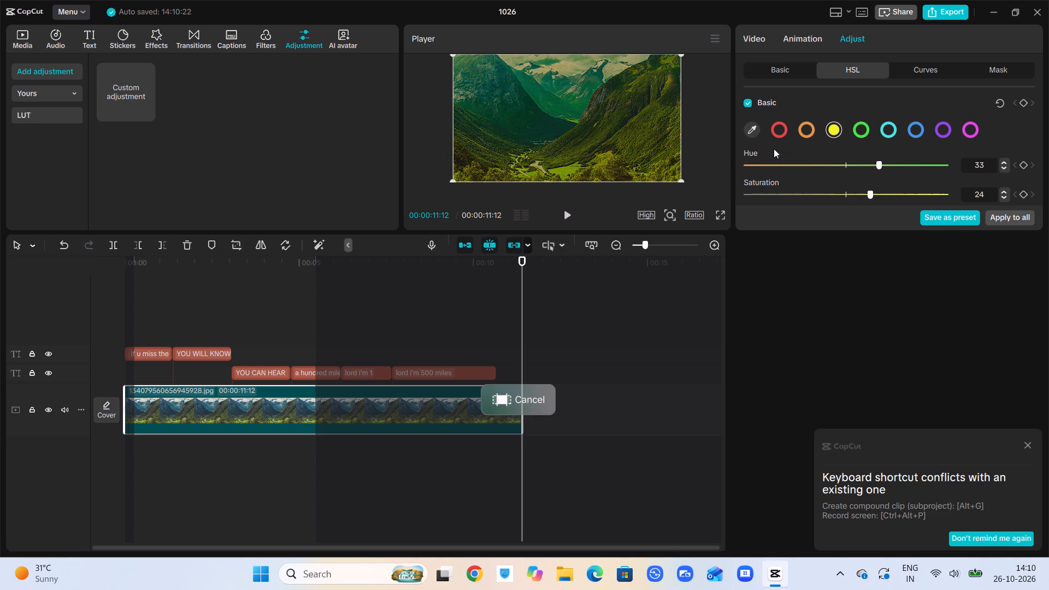
Set the yellow hue of the landscape image to -89 in the HSL adjustment.
{"action": "left_click", "coordinate": [755, 160]}
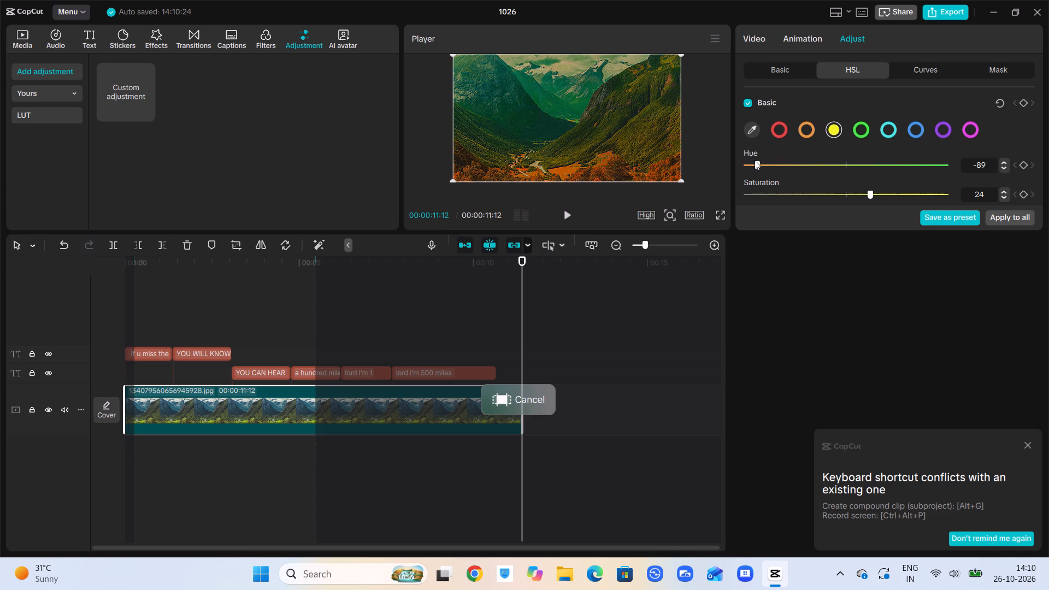
Adjust the landscape image's cyan tones in HSL to Hue -19 and Saturation -8.
{"action": "left_click", "coordinate": [882, 127]}
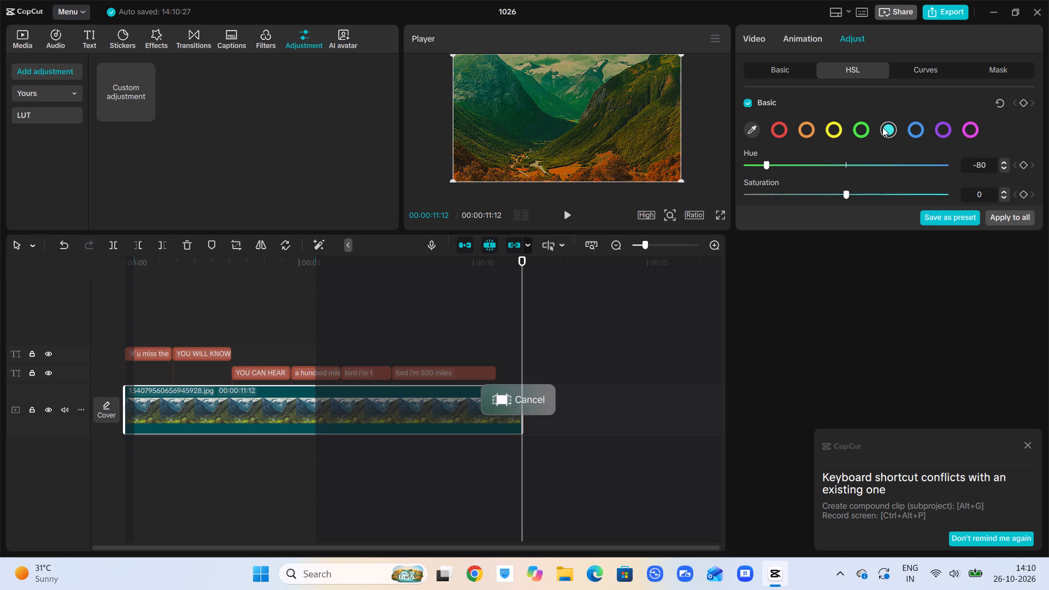
{"action": "left_click", "coordinate": [915, 159]}
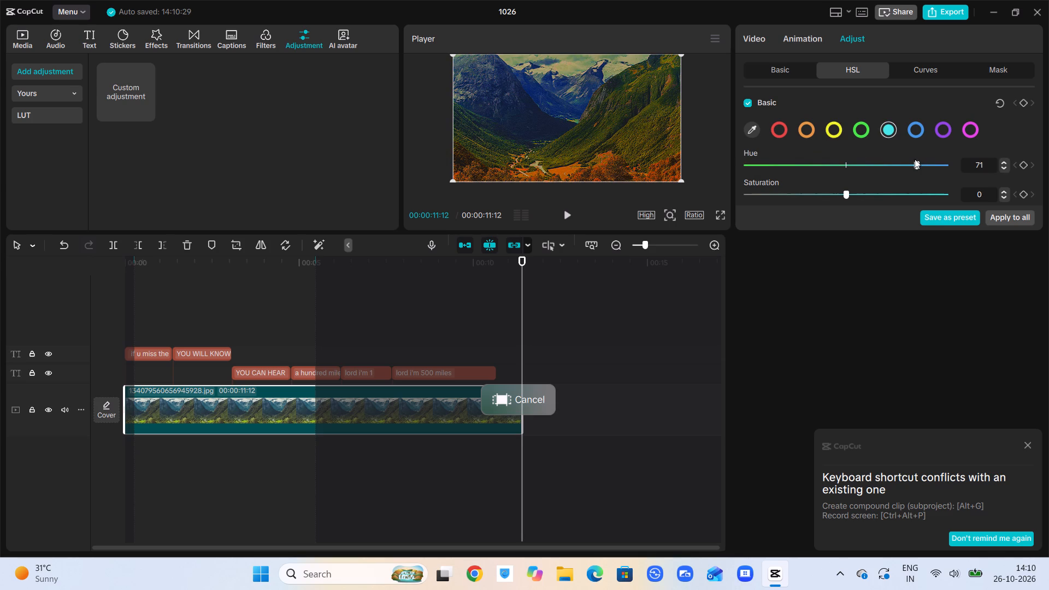
{"action": "left_click", "coordinate": [936, 162]}
{"action": "left_click", "coordinate": [895, 163]}
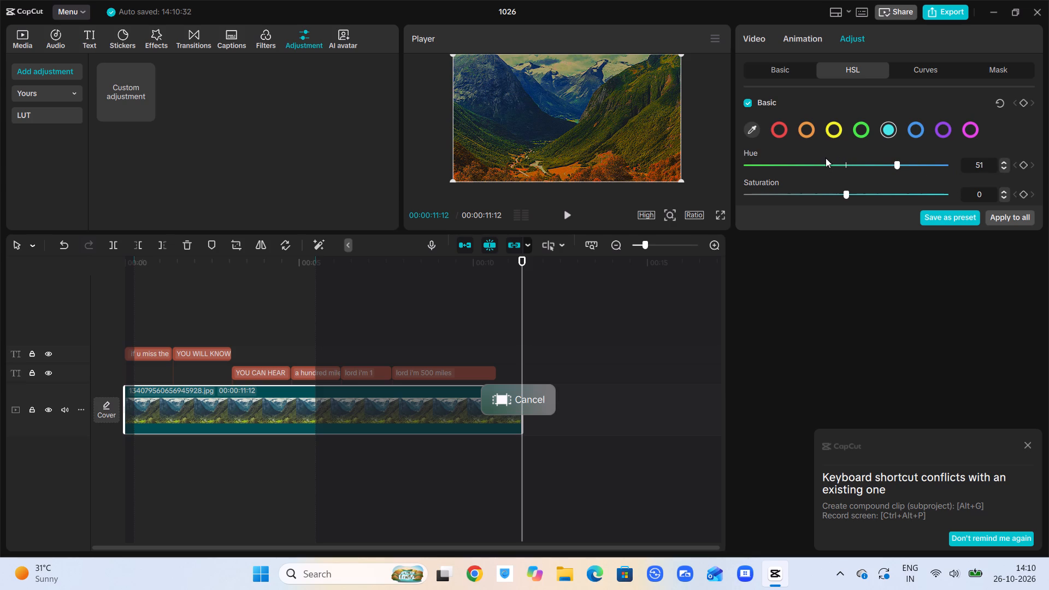
{"action": "left_click", "coordinate": [824, 169]}
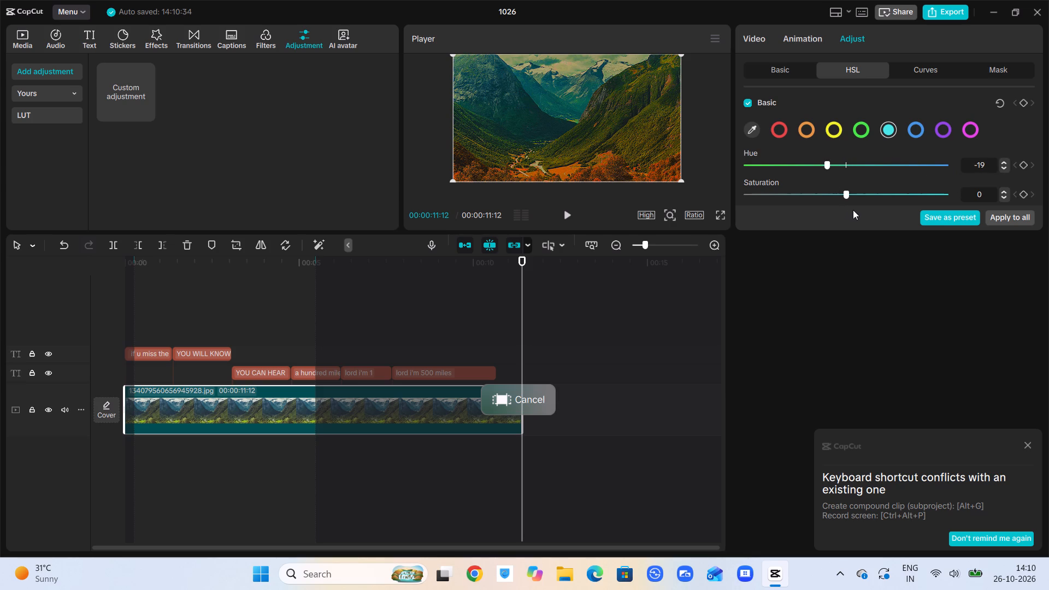
{"action": "left_click", "coordinate": [888, 193]}
{"action": "left_click_drag", "start_coordinate": [900, 191], "coordinate": [890, 190]}
{"action": "left_click_drag", "start_coordinate": [890, 190], "coordinate": [780, 190]}
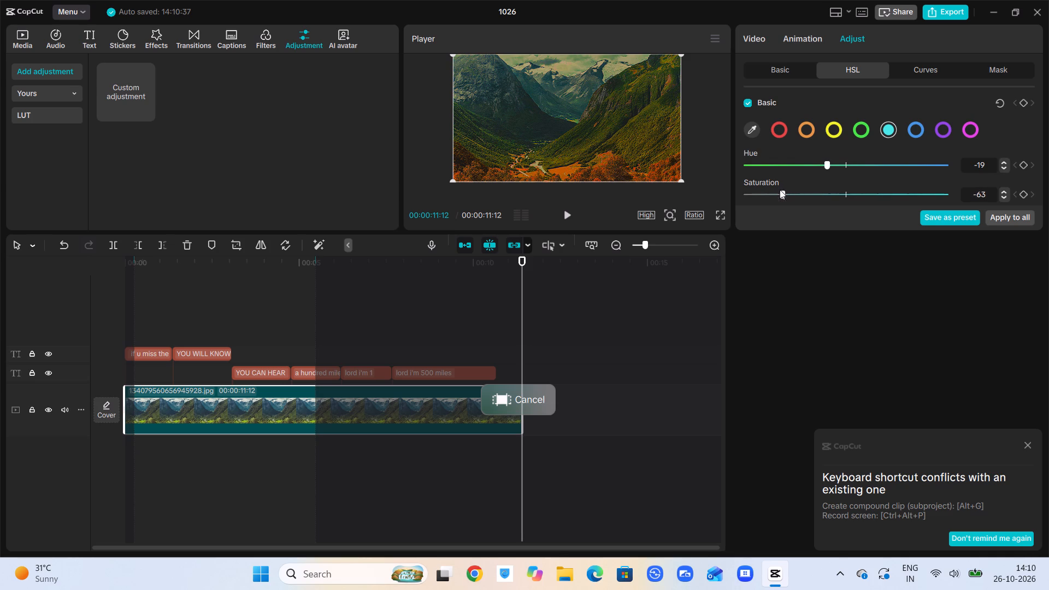
{"action": "left_click_drag", "start_coordinate": [780, 190], "coordinate": [786, 192]}
{"action": "left_click", "coordinate": [786, 192]}
{"action": "left_click_drag", "start_coordinate": [790, 193], "coordinate": [762, 191]}
{"action": "left_click_drag", "start_coordinate": [762, 191], "coordinate": [710, 195]}
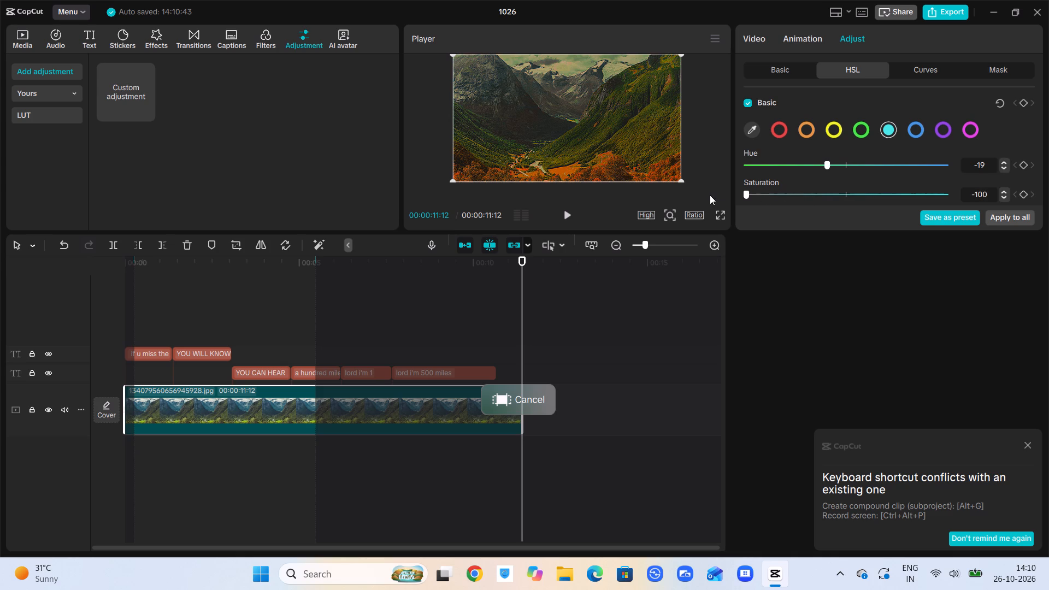
{"action": "left_click_drag", "start_coordinate": [710, 195], "coordinate": [856, 184]}
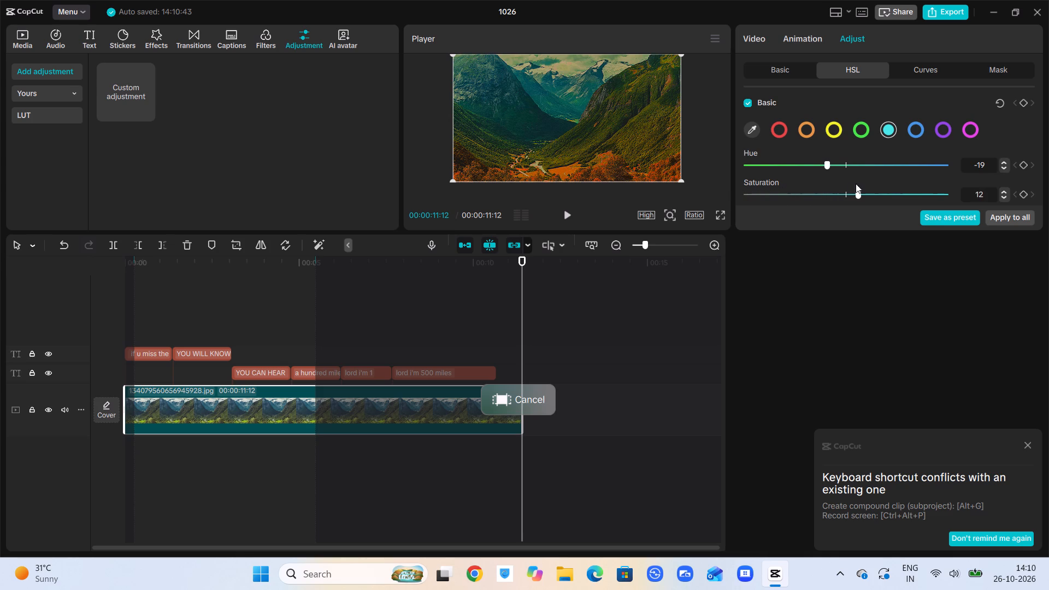
{"action": "left_click_drag", "start_coordinate": [856, 184], "coordinate": [835, 188]}
Play the lyric video from the start in full screen to review the recoloured image, and return to the editor.
{"action": "left_click", "coordinate": [715, 211]}
{"action": "left_click_drag", "start_coordinate": [715, 211], "coordinate": [724, 211]}
{"action": "left_click", "coordinate": [724, 211]}
{"action": "left_click", "coordinate": [343, 527]}
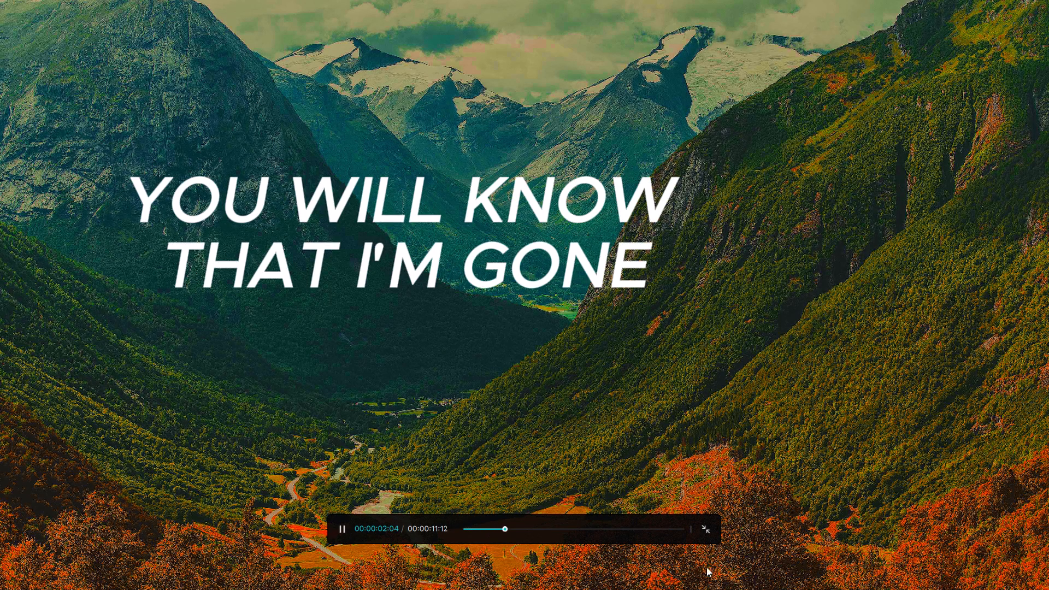
{"action": "left_click", "coordinate": [706, 526]}
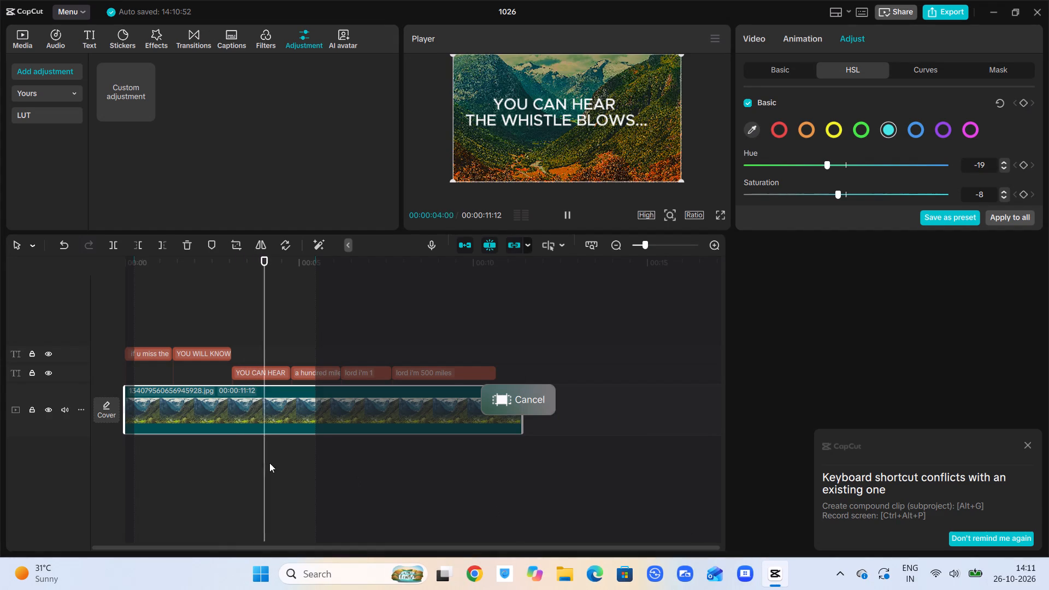
{"action": "scroll", "coordinate": [269, 463], "scroll_direction": "right", "scroll_amount": 1}
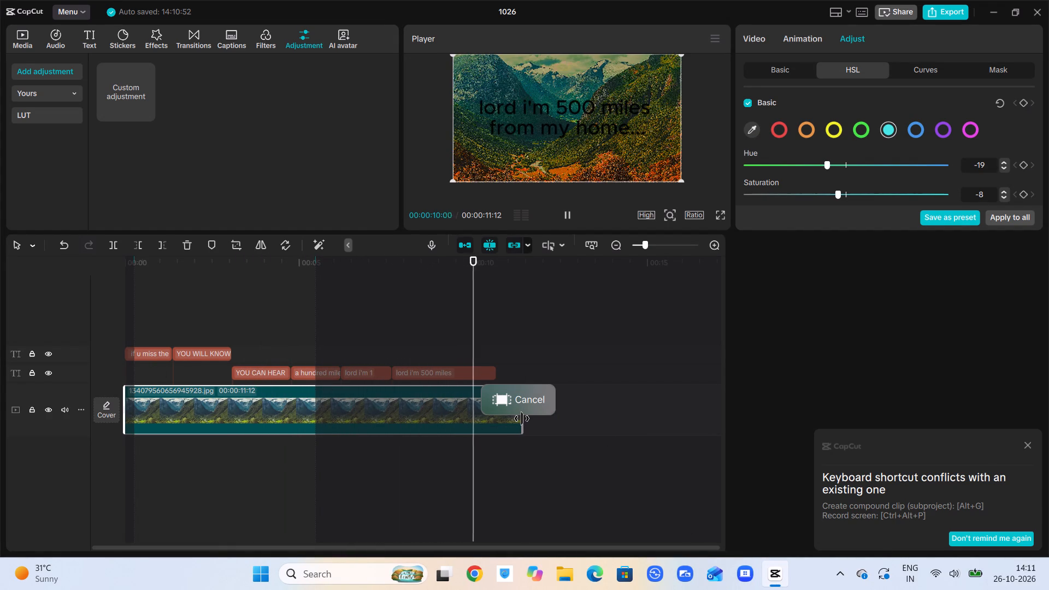
Extend the end of the landscape image clip so that it lasts 00:00:12:15.
{"action": "left_click_drag", "start_coordinate": [522, 418], "coordinate": [556, 418]}
{"action": "left_click_drag", "start_coordinate": [556, 418], "coordinate": [565, 418]}
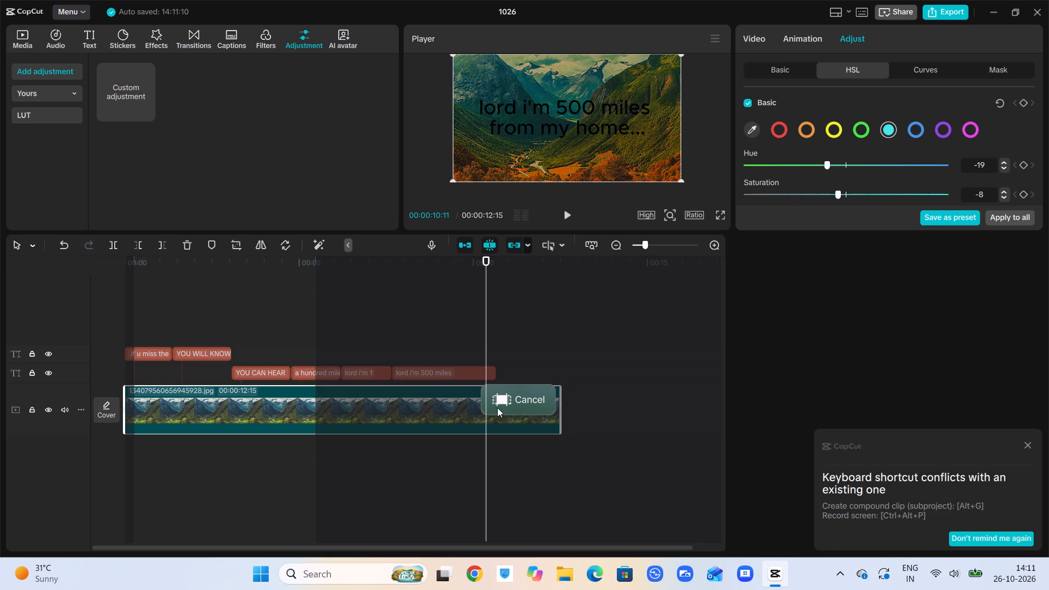
Move the "lord i'm 500 miles" text clip forward in time so it ends together with the landscape image clip.
{"action": "left_click", "coordinate": [440, 369]}
{"action": "left_click_drag", "start_coordinate": [440, 369], "coordinate": [462, 368]}
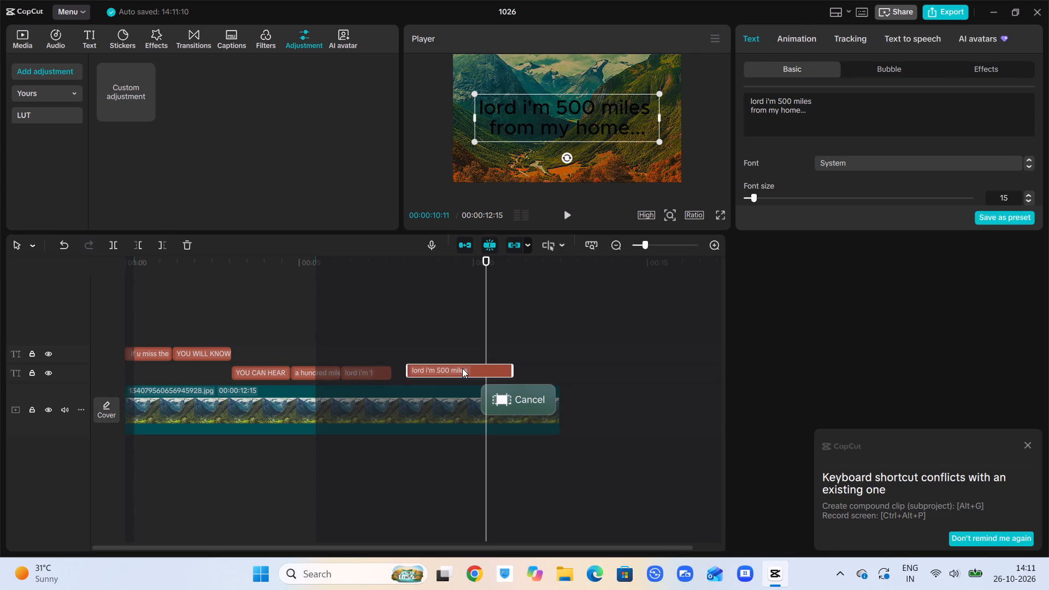
{"action": "left_click_drag", "start_coordinate": [462, 368], "coordinate": [493, 368]}
{"action": "left_click_drag", "start_coordinate": [493, 368], "coordinate": [511, 368]}
{"action": "left_click_drag", "start_coordinate": [508, 368], "coordinate": [502, 368]}
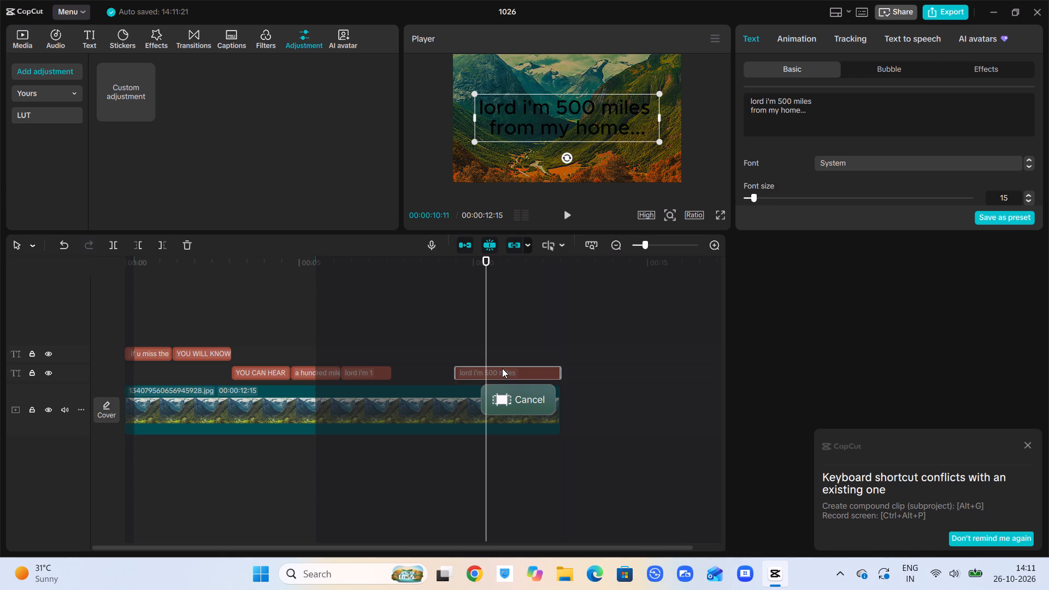
Move the "lord i'm 1" text clip forward in time and extend its end to meet the "lord i'm 500 miles" clip.
{"action": "left_click", "coordinate": [379, 367]}
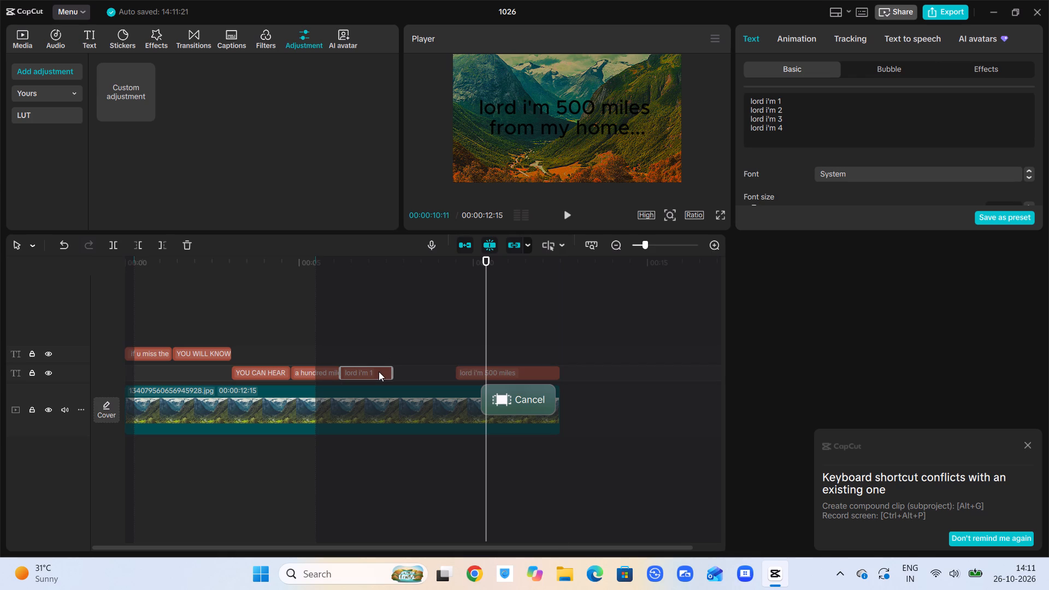
{"action": "left_click_drag", "start_coordinate": [379, 371], "coordinate": [388, 371]}
{"action": "left_click_drag", "start_coordinate": [376, 369], "coordinate": [393, 369]}
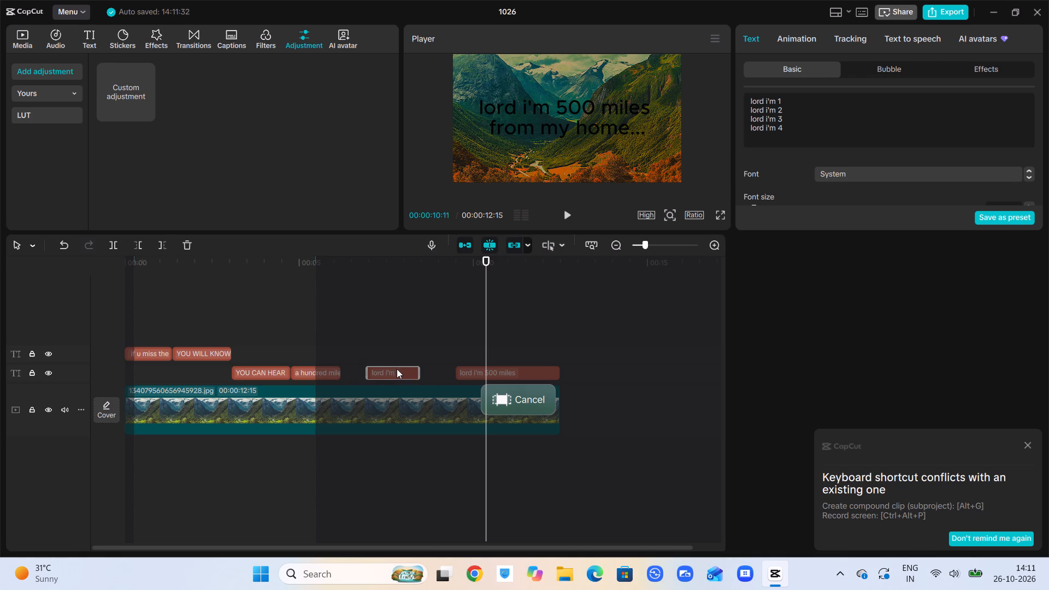
{"action": "left_click", "coordinate": [384, 370]}
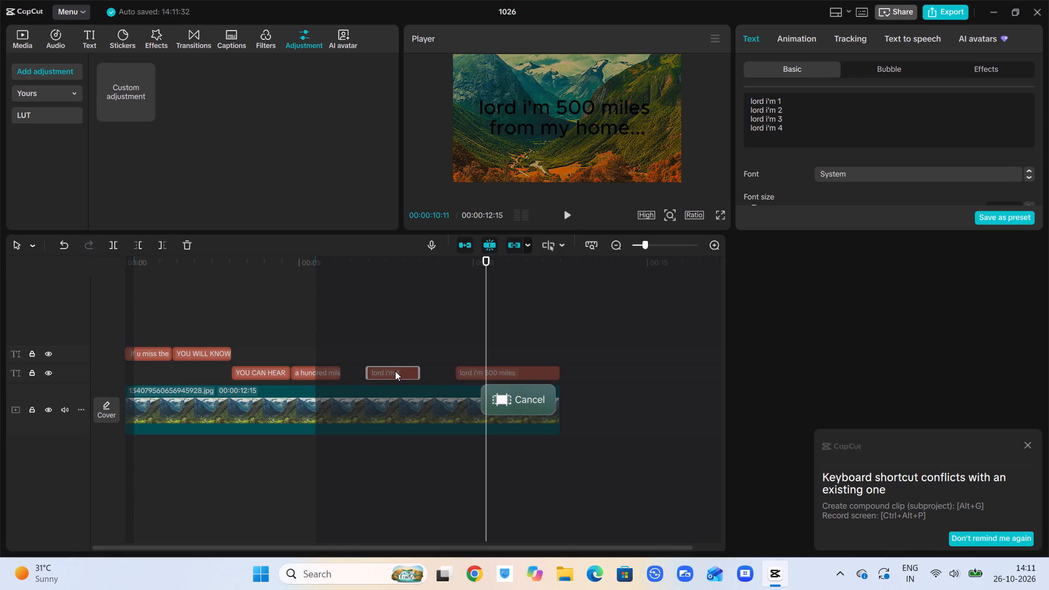
{"action": "double_click", "coordinate": [395, 371]}
{"action": "left_click_drag", "start_coordinate": [386, 370], "coordinate": [411, 367]}
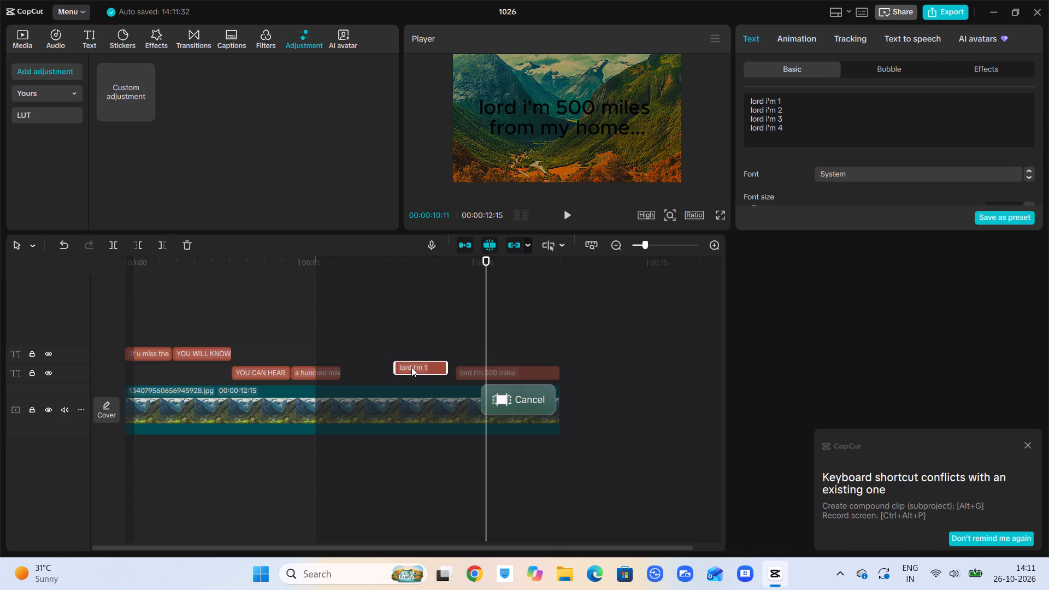
{"action": "left_click_drag", "start_coordinate": [411, 367], "coordinate": [408, 367]}
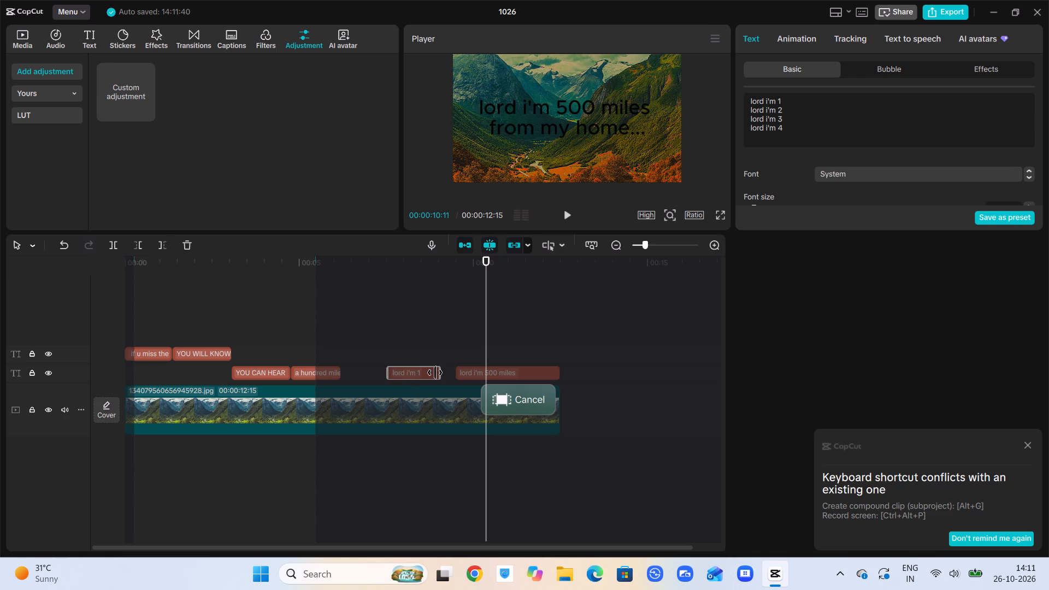
{"action": "left_click", "coordinate": [435, 370]}
{"action": "left_click_drag", "start_coordinate": [440, 371], "coordinate": [455, 371]}
Move the "a hundred miles" text clip forward in time and extend its end to meet the "lord i'm 1" clip.
{"action": "left_click", "coordinate": [318, 372]}
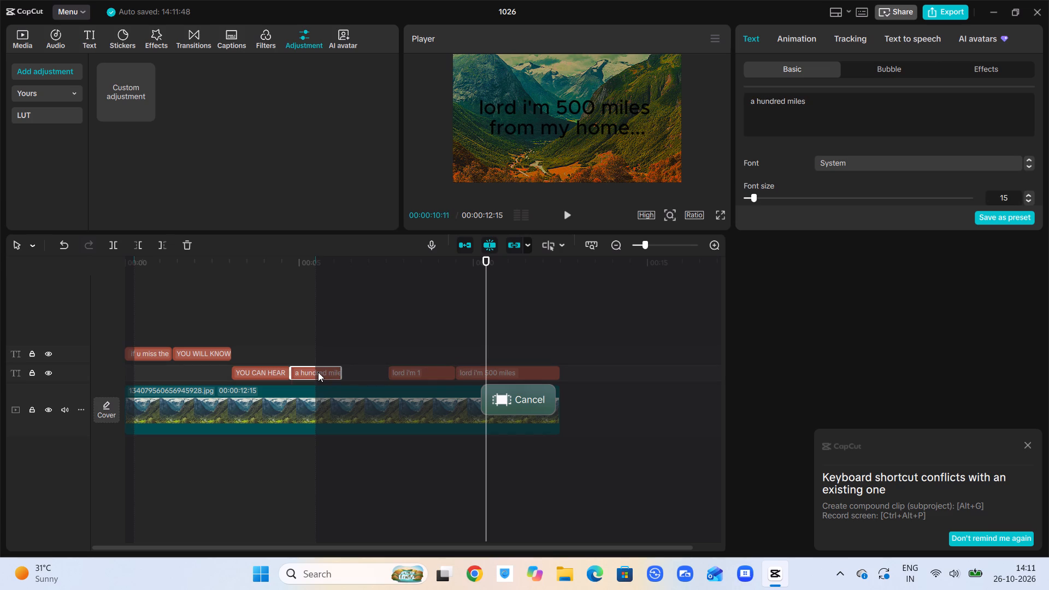
{"action": "left_click", "coordinate": [318, 372]}
{"action": "left_click_drag", "start_coordinate": [319, 373], "coordinate": [355, 374]}
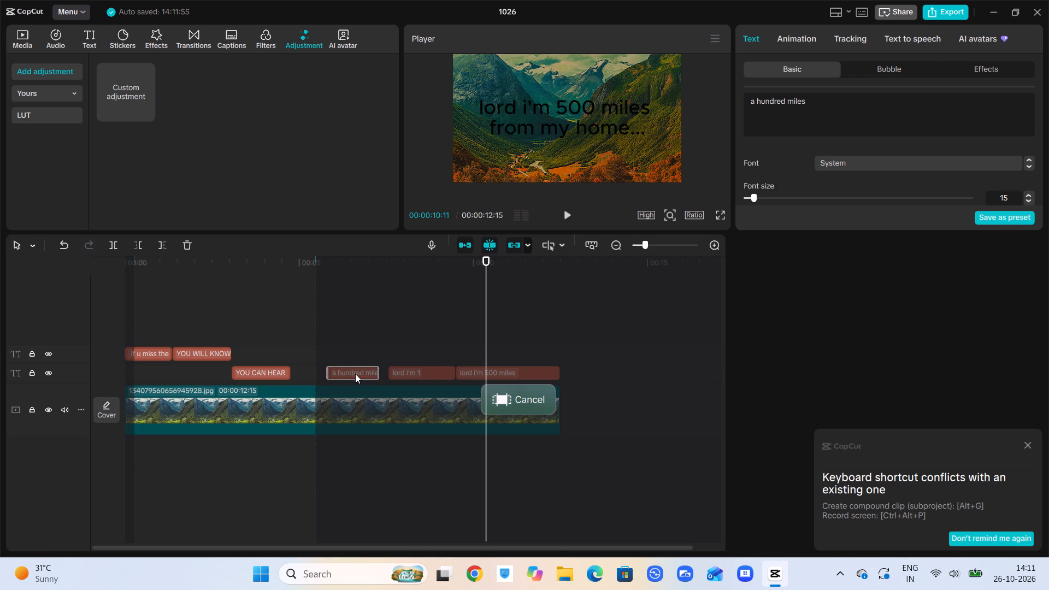
{"action": "left_click_drag", "start_coordinate": [378, 373], "coordinate": [388, 373]}
{"action": "left_click", "coordinate": [388, 373]}
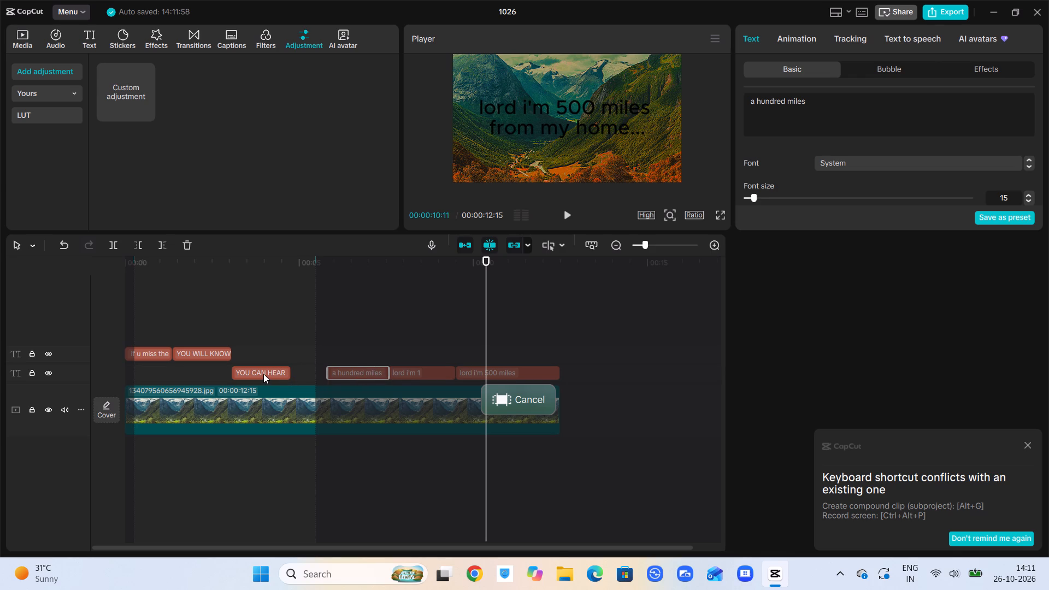
Move the "YOU CAN HEAR" text clip forward in time and extend its end to meet the "a hundred miles" clip.
{"action": "left_click", "coordinate": [263, 374]}
{"action": "left_click_drag", "start_coordinate": [263, 374], "coordinate": [286, 374]}
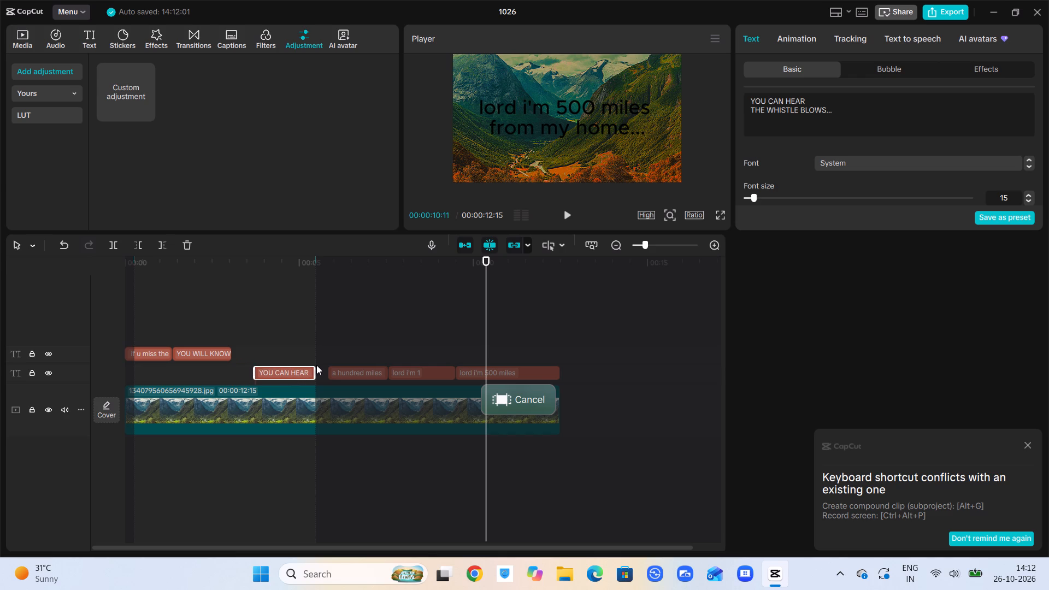
{"action": "left_click_drag", "start_coordinate": [314, 369], "coordinate": [334, 369]}
Move the "YOU WILL KNOW" text clip forward in time and extend its end to about 00:00:03:18.
{"action": "left_click", "coordinate": [219, 349]}
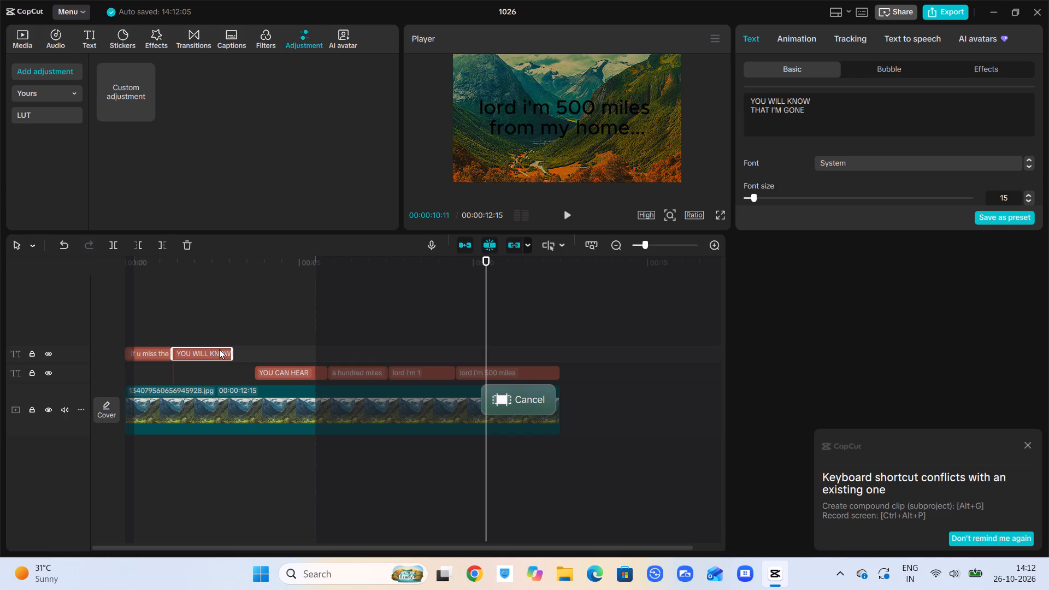
{"action": "left_click_drag", "start_coordinate": [219, 349], "coordinate": [228, 350]}
{"action": "left_click_drag", "start_coordinate": [226, 352], "coordinate": [231, 351]}
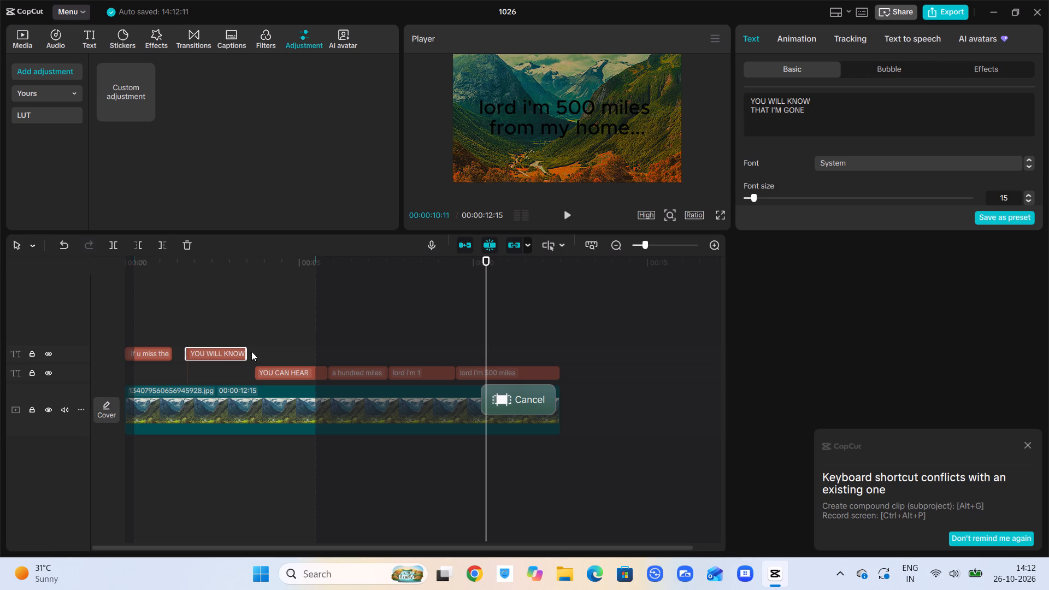
{"action": "left_click", "coordinate": [247, 351]}
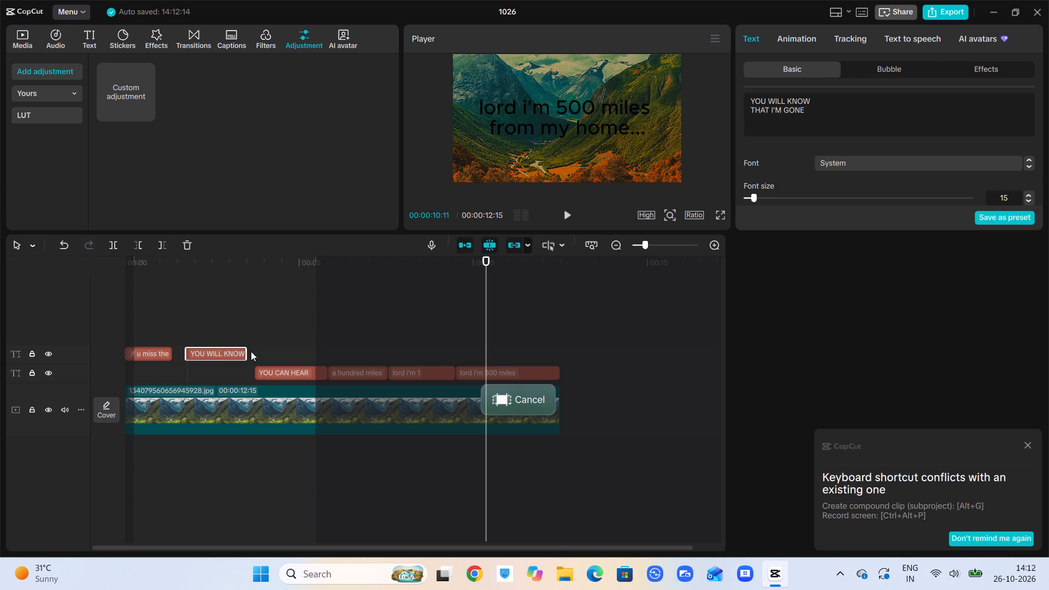
{"action": "left_click", "coordinate": [251, 351]}
{"action": "left_click", "coordinate": [238, 352]}
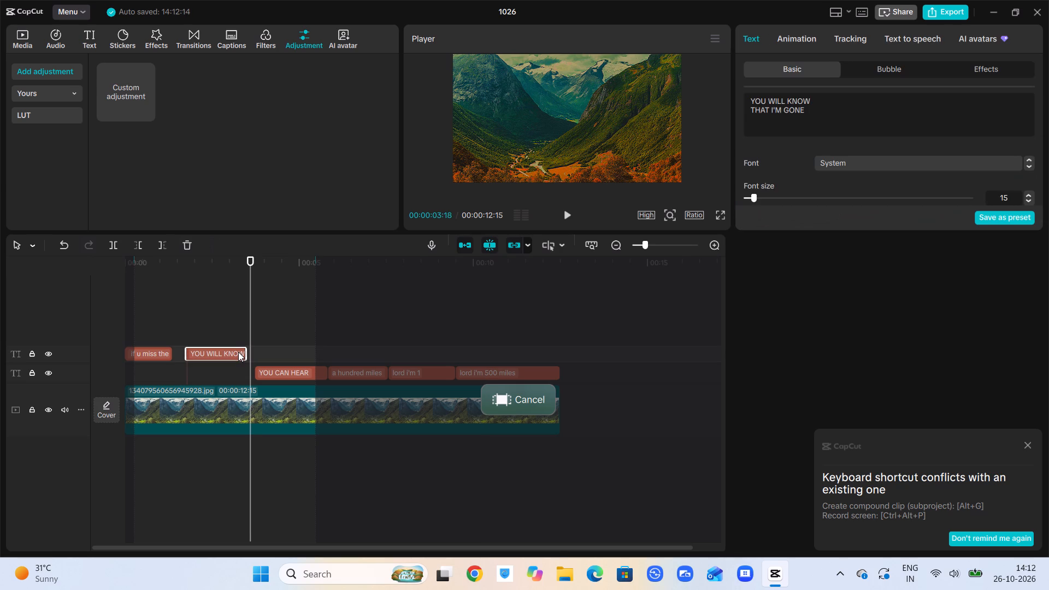
{"action": "left_click", "coordinate": [246, 352]}
Place the "if u miss the" text clip on its own track at the timeline start and extend its end to meet the "YOU WILL KNOW" clip.
{"action": "left_click", "coordinate": [167, 355]}
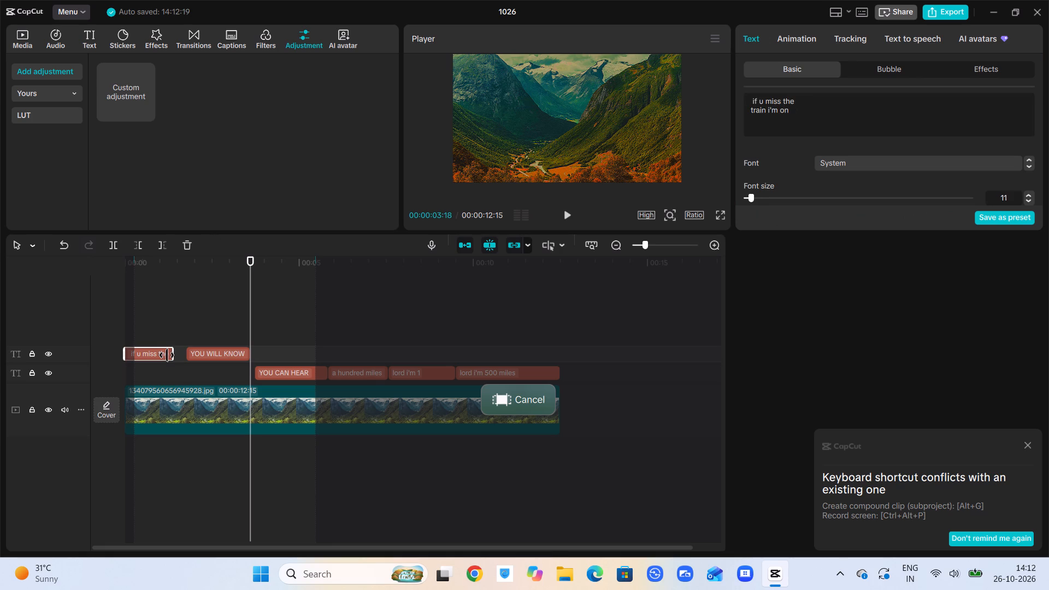
{"action": "left_click_drag", "start_coordinate": [167, 355], "coordinate": [195, 355]}
{"action": "left_click", "coordinate": [190, 355]}
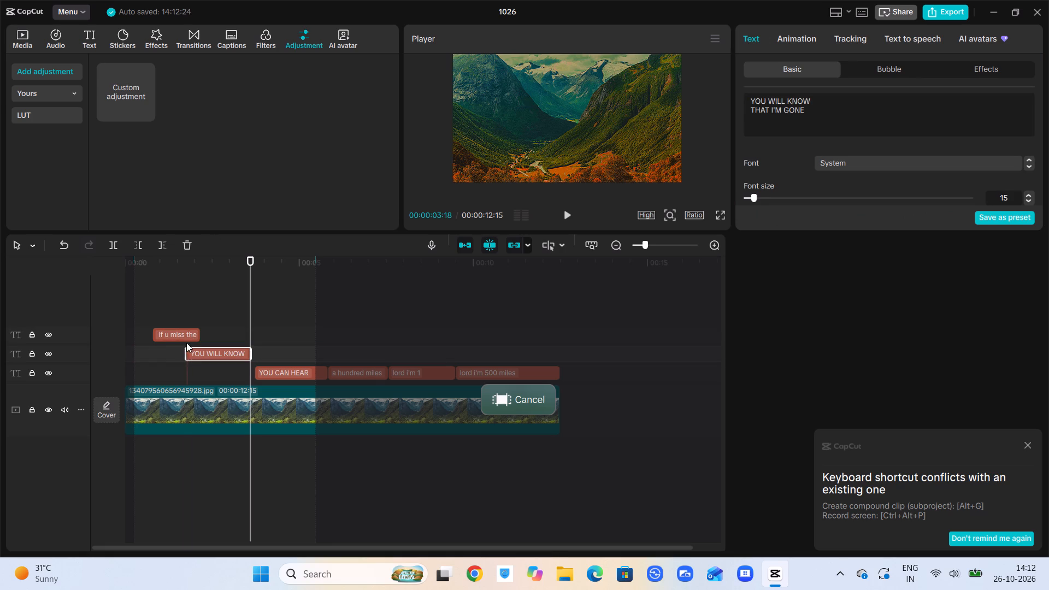
{"action": "left_click_drag", "start_coordinate": [182, 328], "coordinate": [164, 329]}
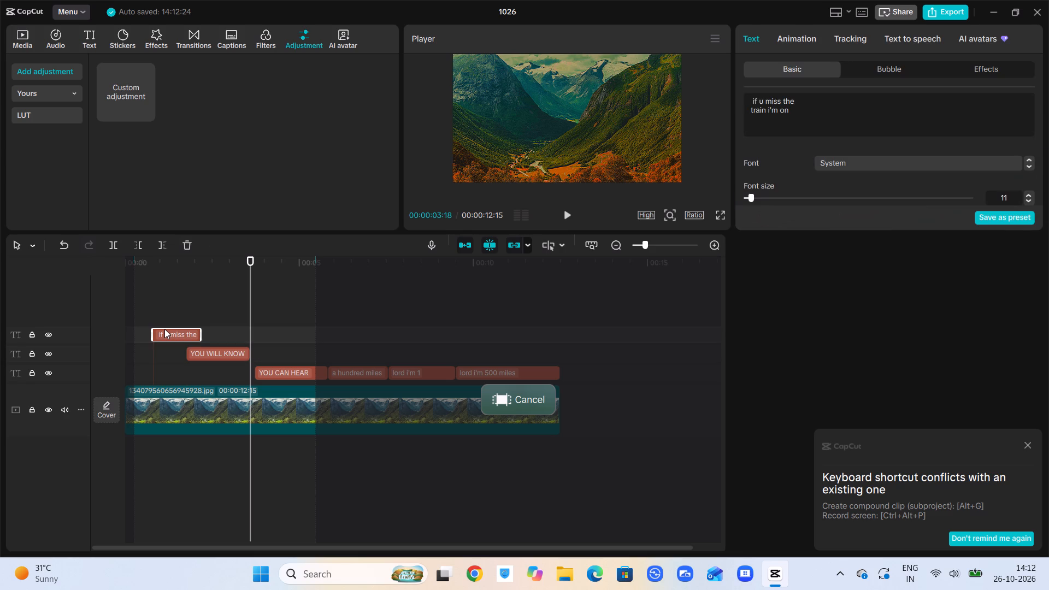
{"action": "left_click_drag", "start_coordinate": [164, 329], "coordinate": [140, 329]}
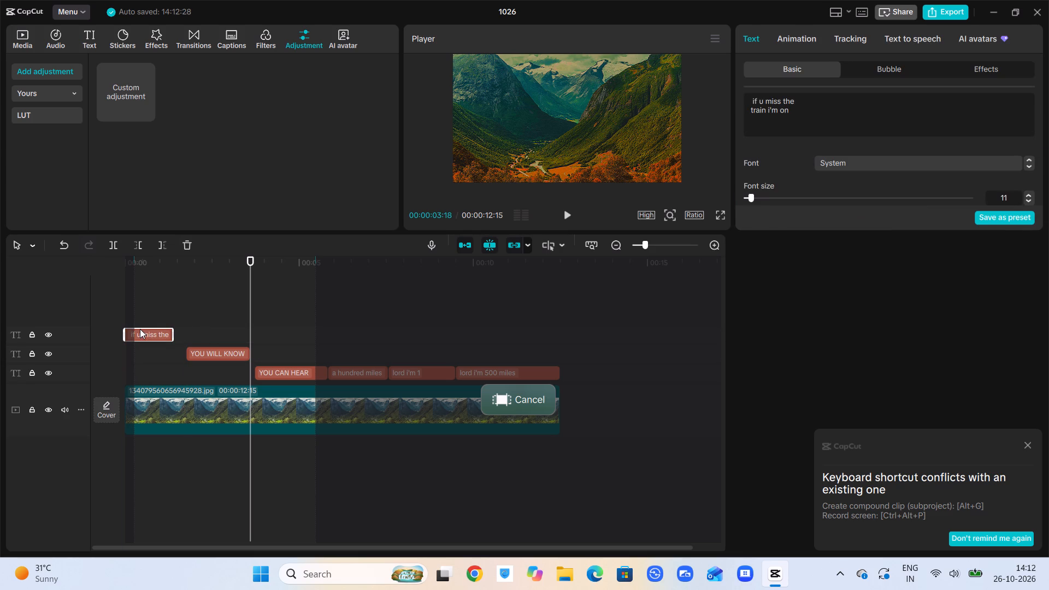
{"action": "left_click", "coordinate": [149, 329]}
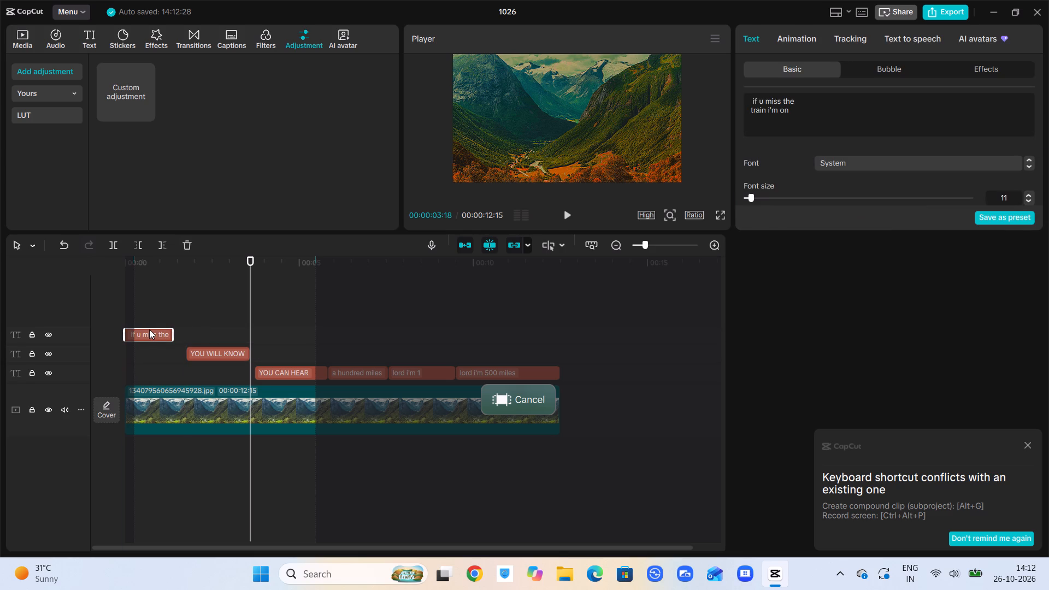
{"action": "left_click", "coordinate": [149, 329]}
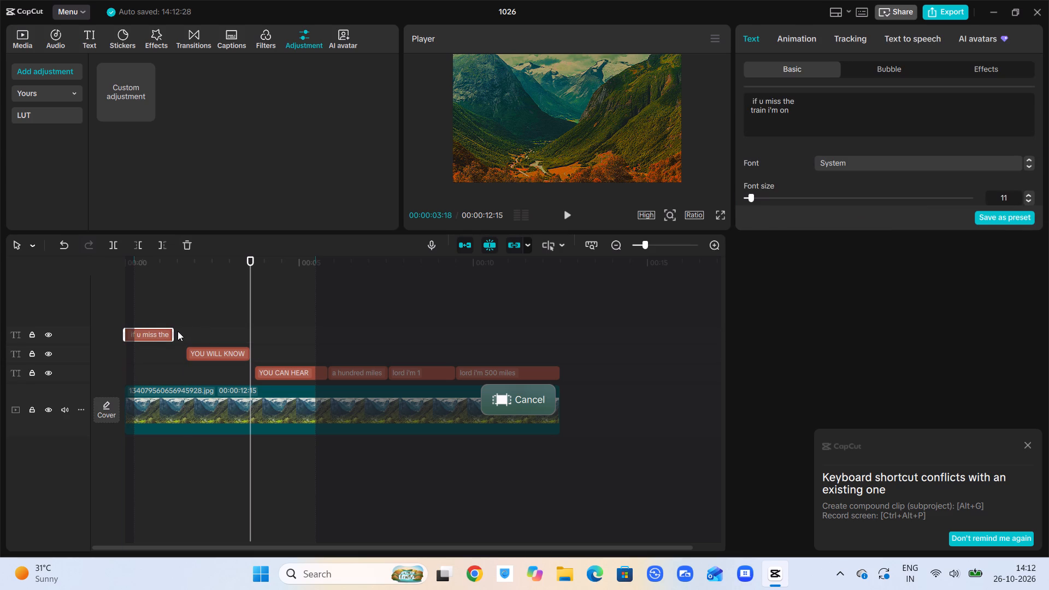
{"action": "left_click", "coordinate": [171, 333]}
{"action": "left_click_drag", "start_coordinate": [171, 333], "coordinate": [176, 333]}
{"action": "left_click_drag", "start_coordinate": [176, 333], "coordinate": [192, 334]}
{"action": "left_click_drag", "start_coordinate": [169, 332], "coordinate": [186, 332]}
Adjust the end of the "YOU WILL KNOW" text clip to meet the start of the "YOU CAN HEAR" clip.
{"action": "left_click", "coordinate": [249, 351]}
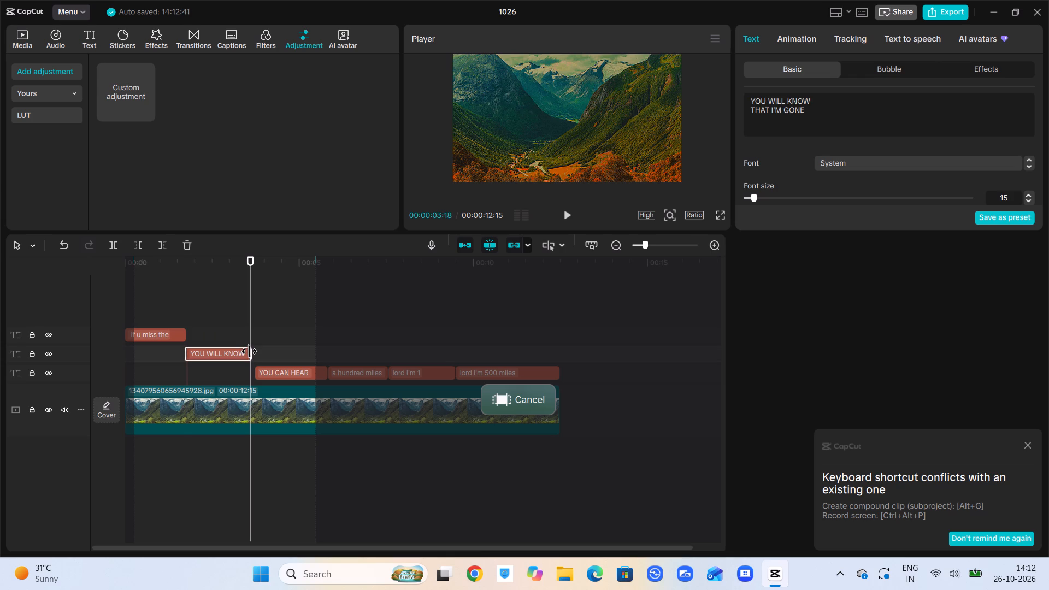
{"action": "left_click", "coordinate": [249, 351]}
{"action": "left_click_drag", "start_coordinate": [253, 354], "coordinate": [272, 354]}
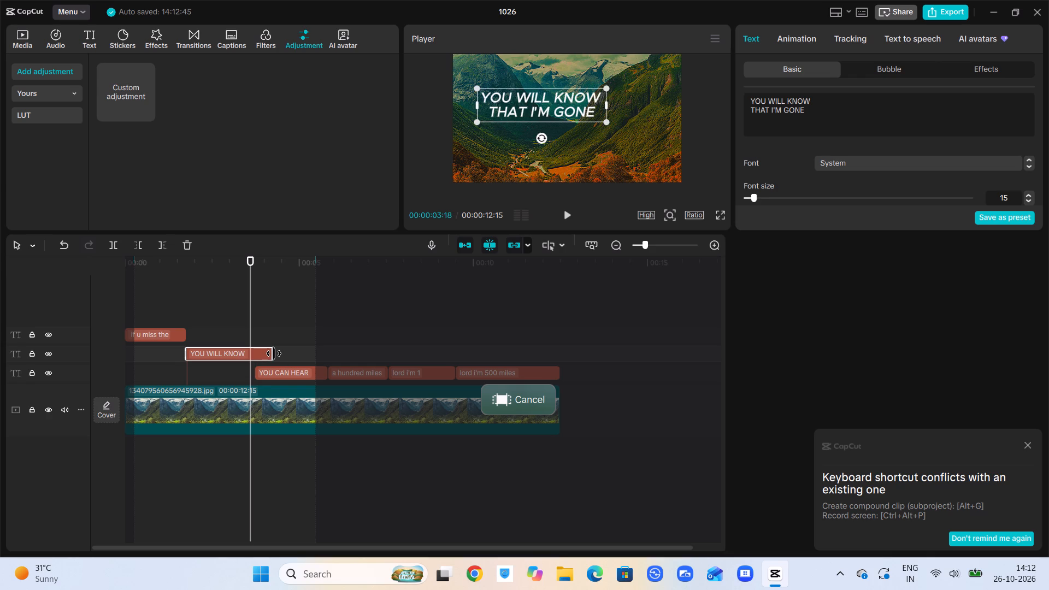
{"action": "left_click", "coordinate": [274, 353]}
{"action": "left_click", "coordinate": [273, 353]}
{"action": "left_click", "coordinate": [256, 361]}
{"action": "left_click_drag", "start_coordinate": [272, 352], "coordinate": [256, 355]}
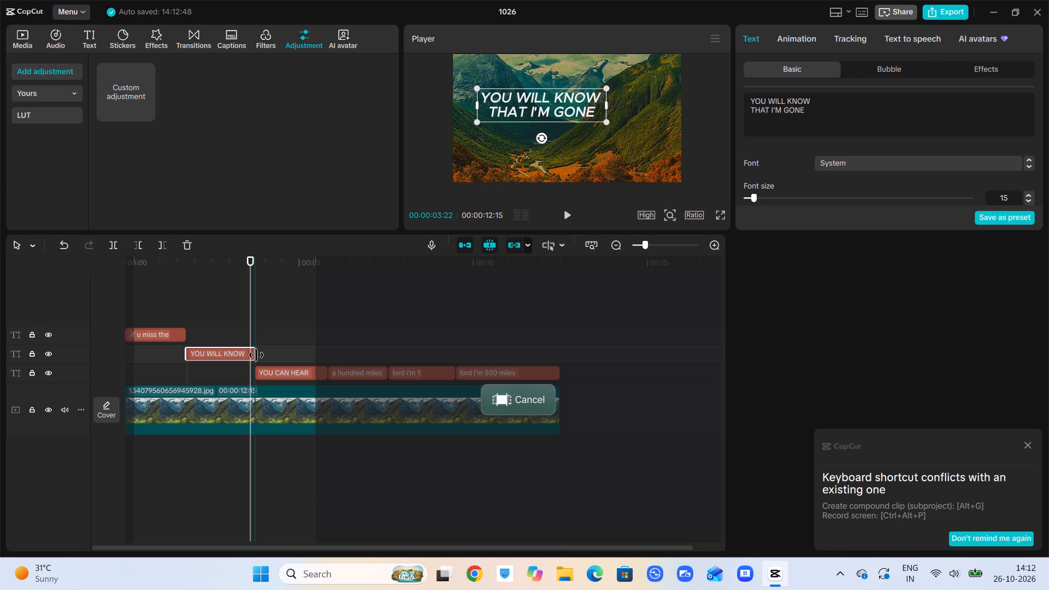
{"action": "left_click_drag", "start_coordinate": [196, 365], "coordinate": [497, 222]}
Convert the "if u miss the train i'm on" text to uppercase and make it bold.
{"action": "left_click", "coordinate": [160, 335]}
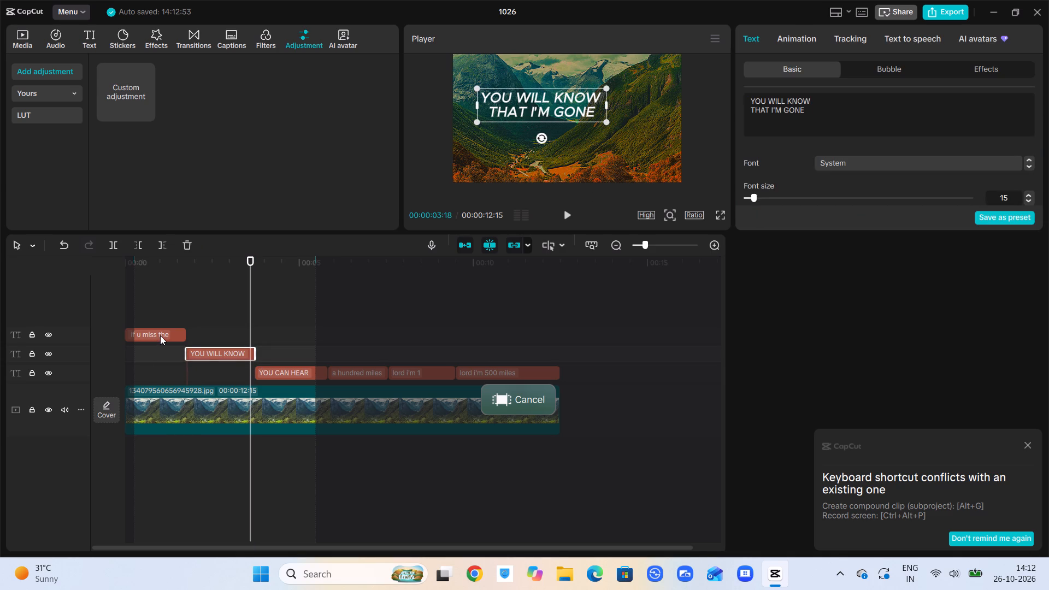
{"action": "left_click", "coordinate": [171, 331]}
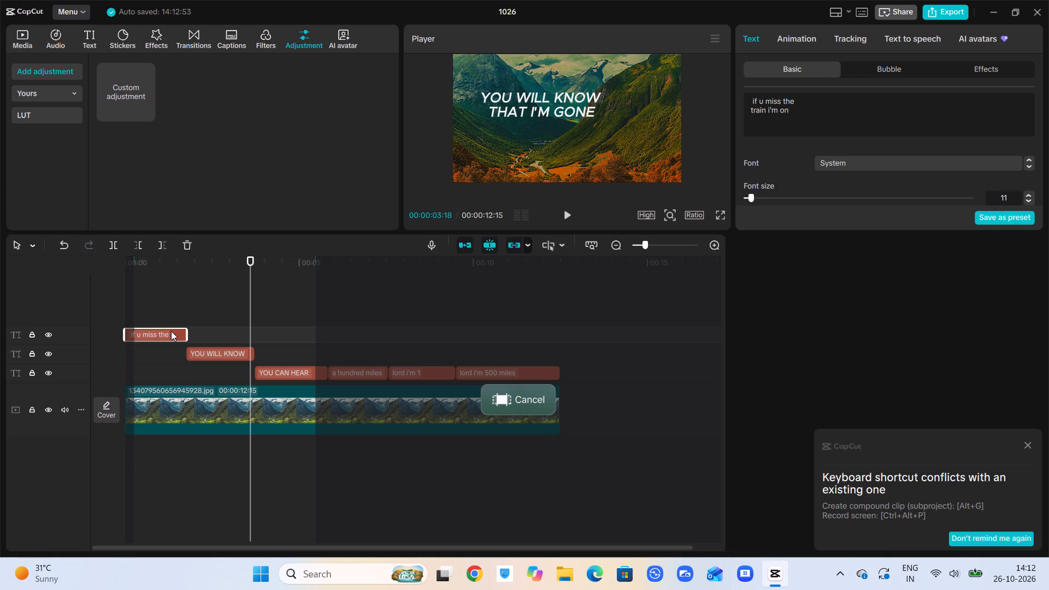
{"action": "scroll", "coordinate": [869, 158], "scroll_direction": "down", "scroll_amount": 1}
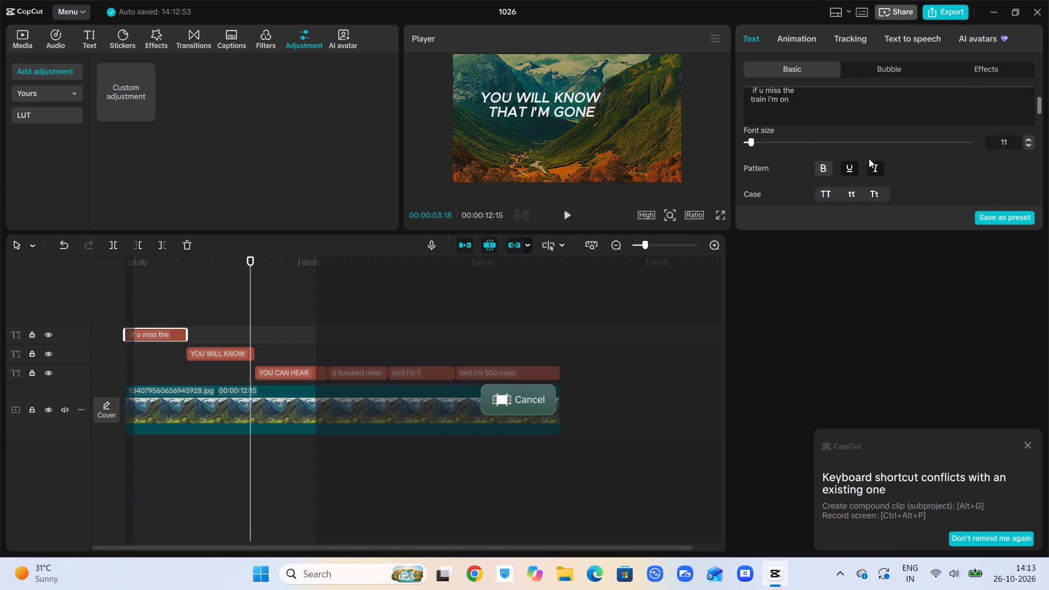
{"action": "scroll", "coordinate": [869, 158], "scroll_direction": "down", "scroll_amount": 1}
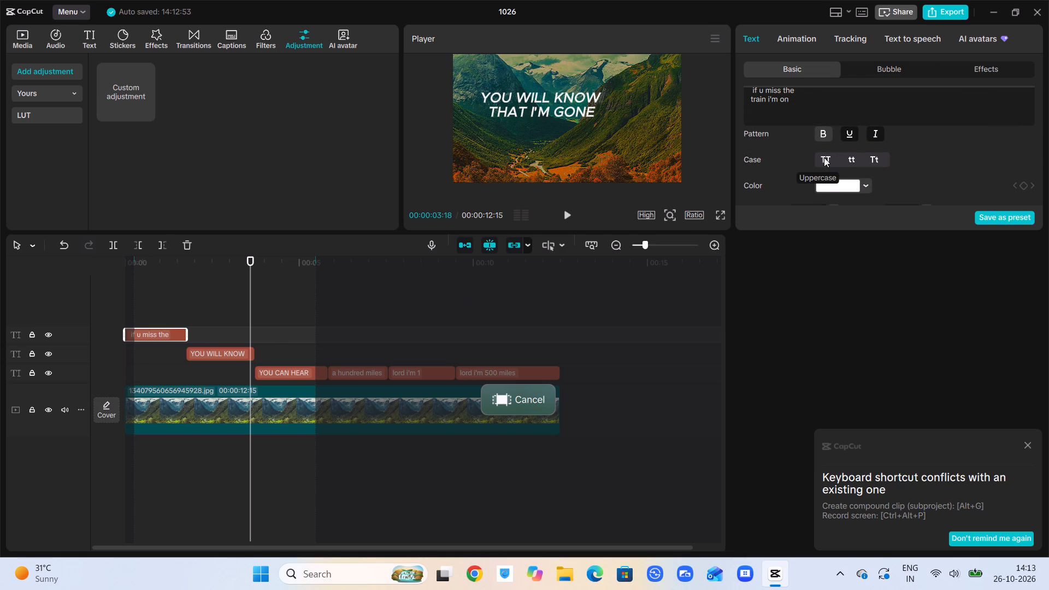
{"action": "left_click", "coordinate": [824, 157]}
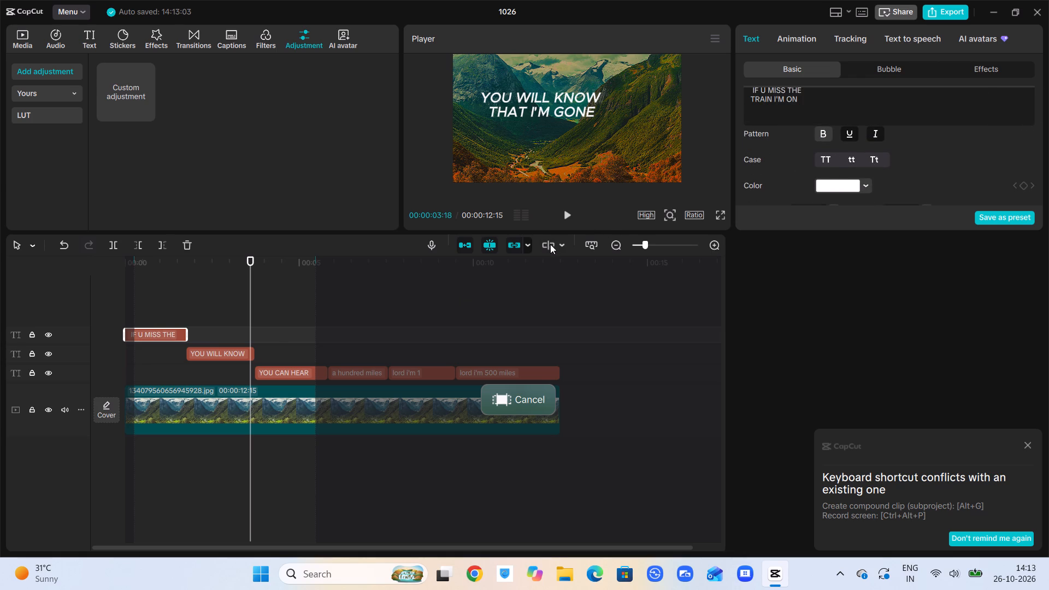
{"action": "left_click", "coordinate": [634, 243]}
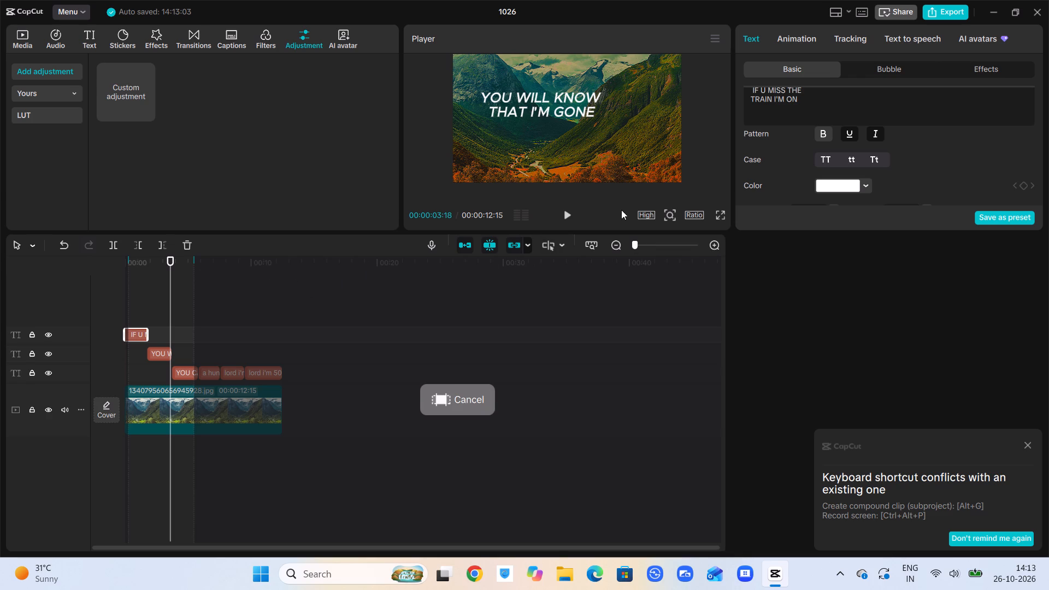
{"action": "left_click", "coordinate": [824, 135]}
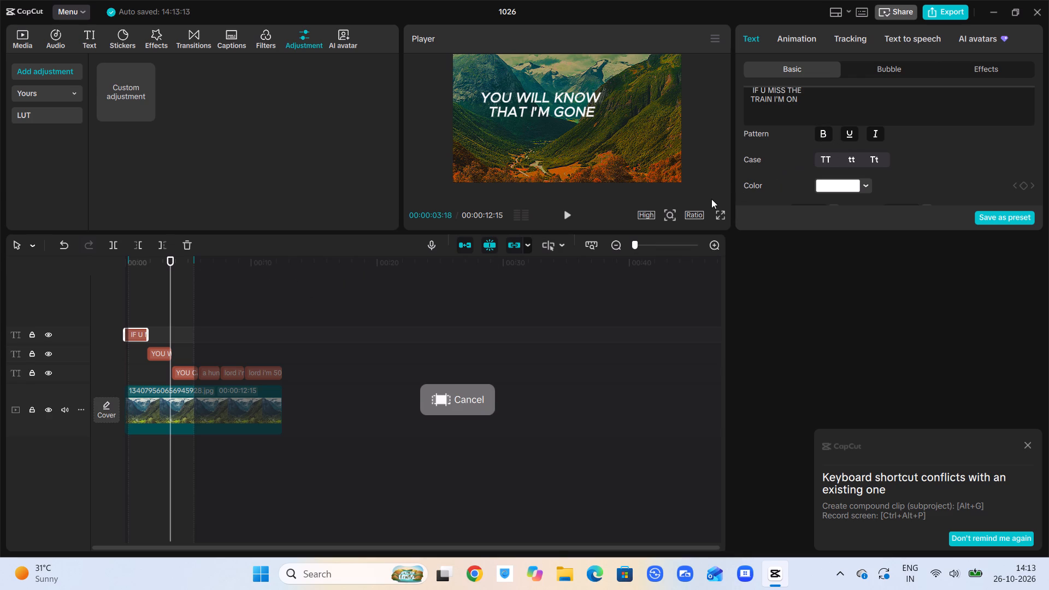
Play the lyric video in full screen from near its start to review the text timing and styling.
{"action": "left_click", "coordinate": [719, 210]}
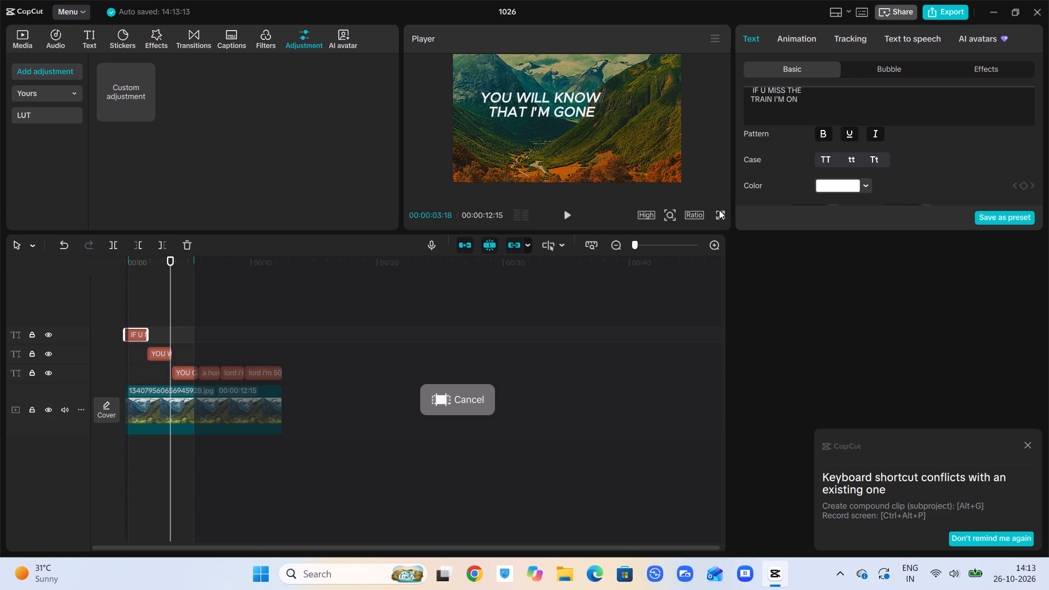
{"action": "left_click", "coordinate": [719, 210]}
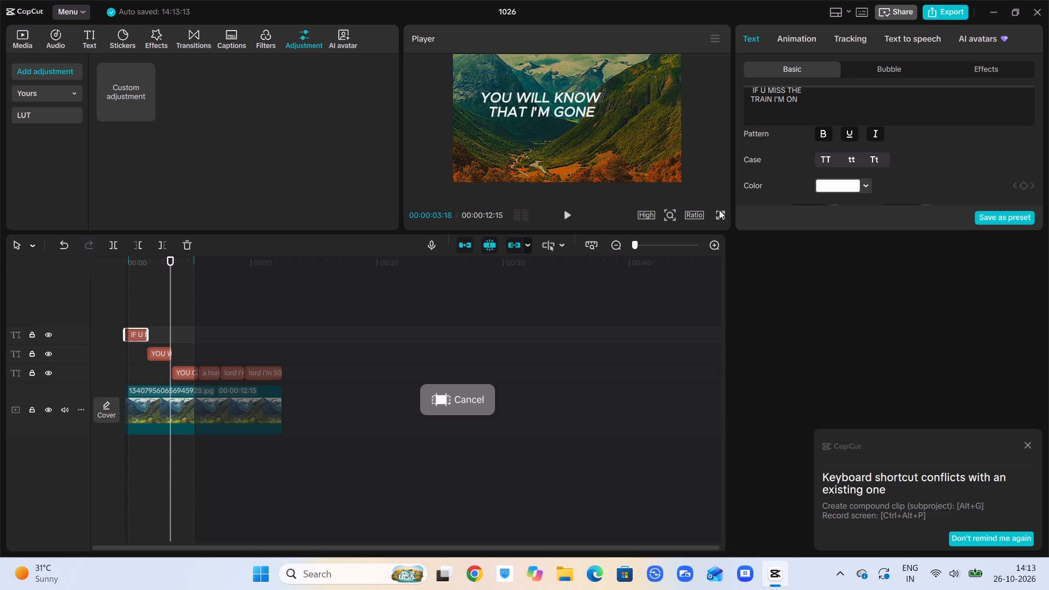
{"action": "left_click", "coordinate": [717, 217]}
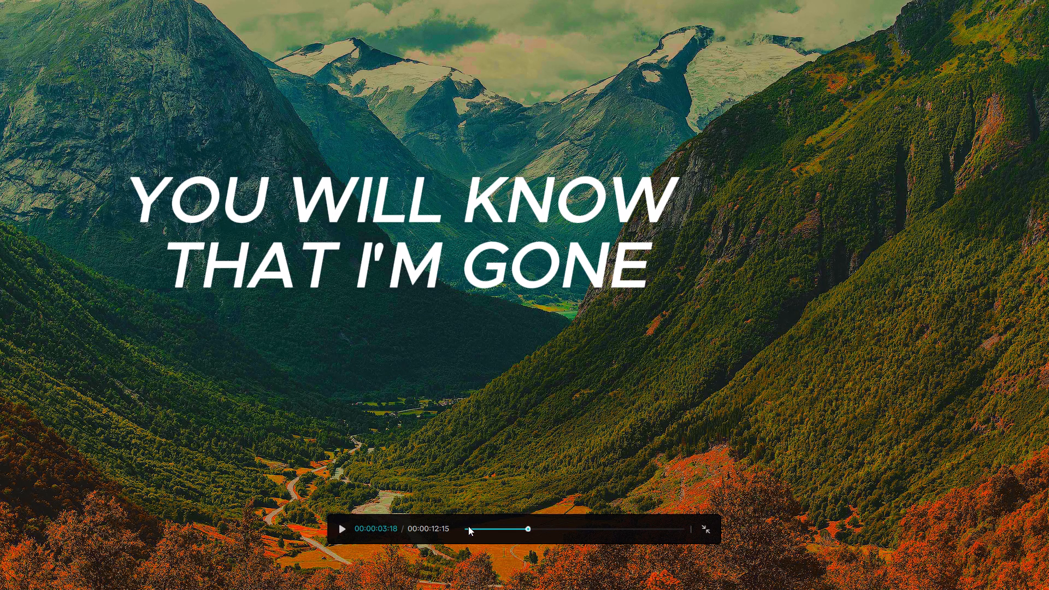
{"action": "left_click", "coordinate": [468, 526]}
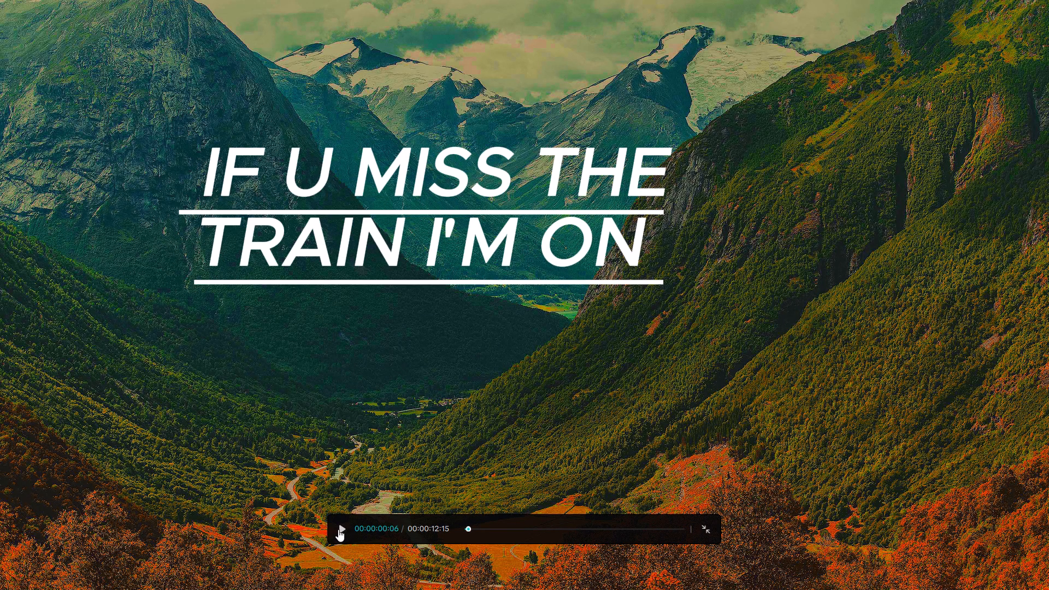
{"action": "left_click", "coordinate": [338, 529]}
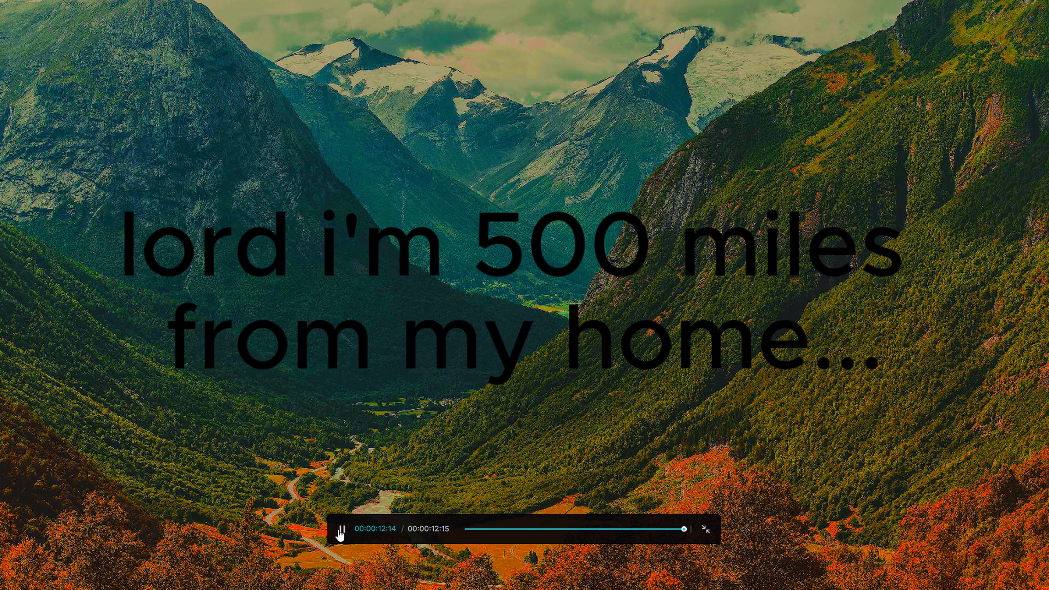
{"action": "left_click", "coordinate": [335, 529]}
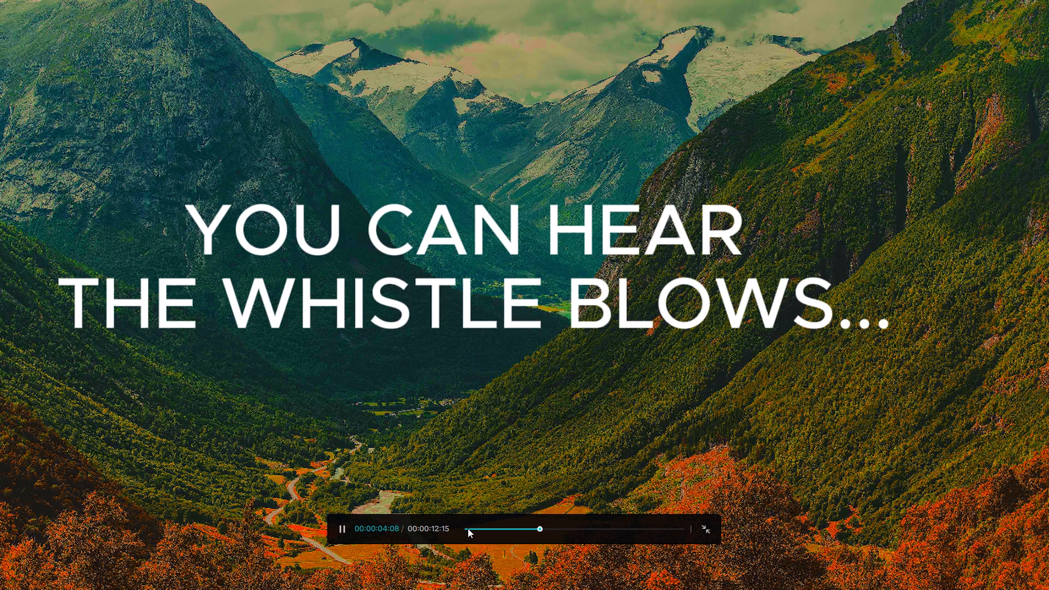
{"action": "left_click", "coordinate": [468, 528]}
{"action": "left_click", "coordinate": [341, 526]}
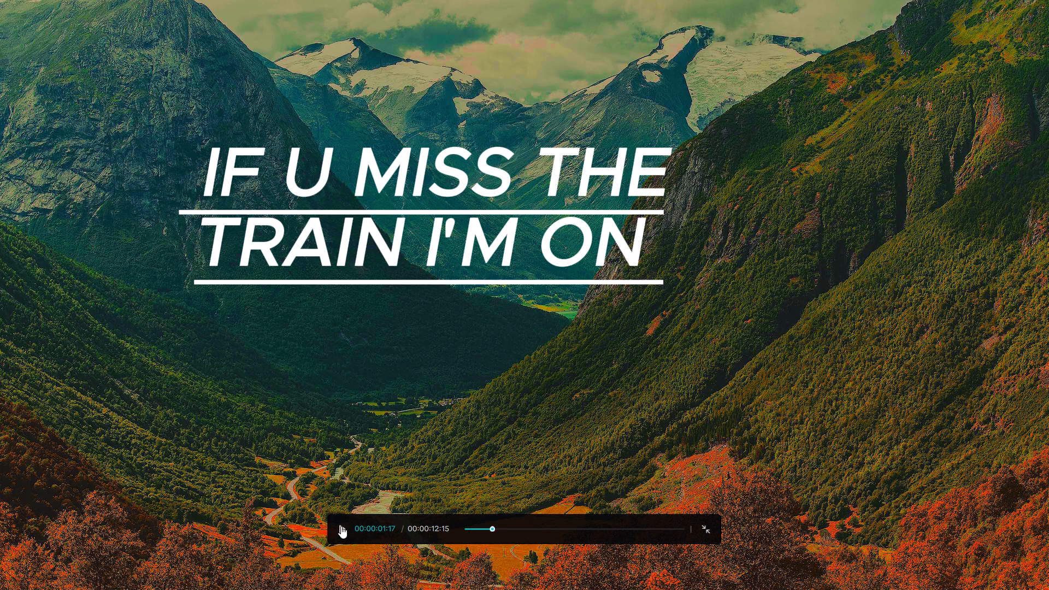
{"action": "left_click", "coordinate": [467, 526]}
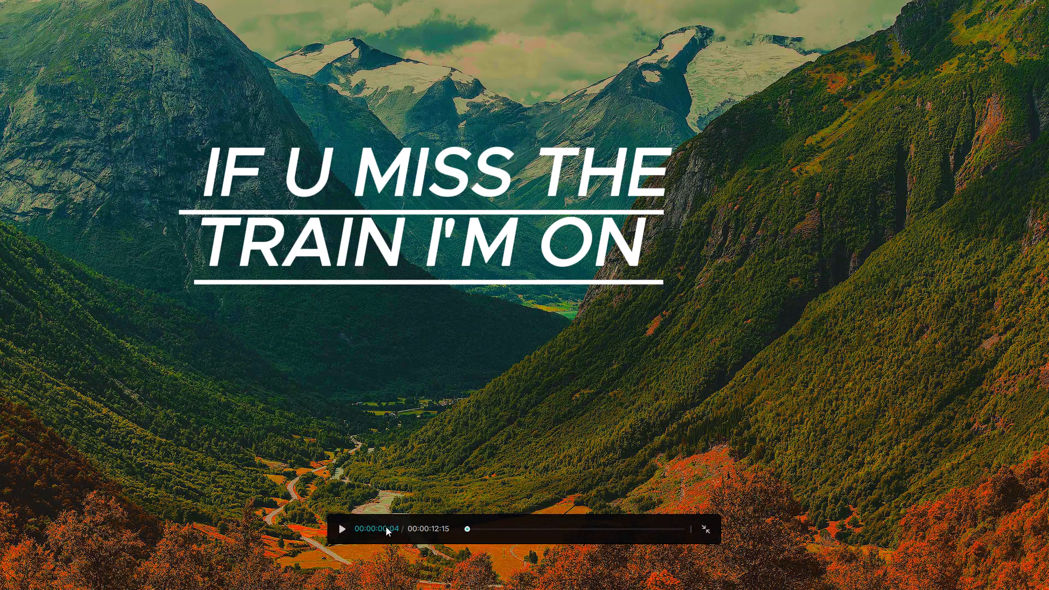
{"action": "left_click", "coordinate": [366, 524]}
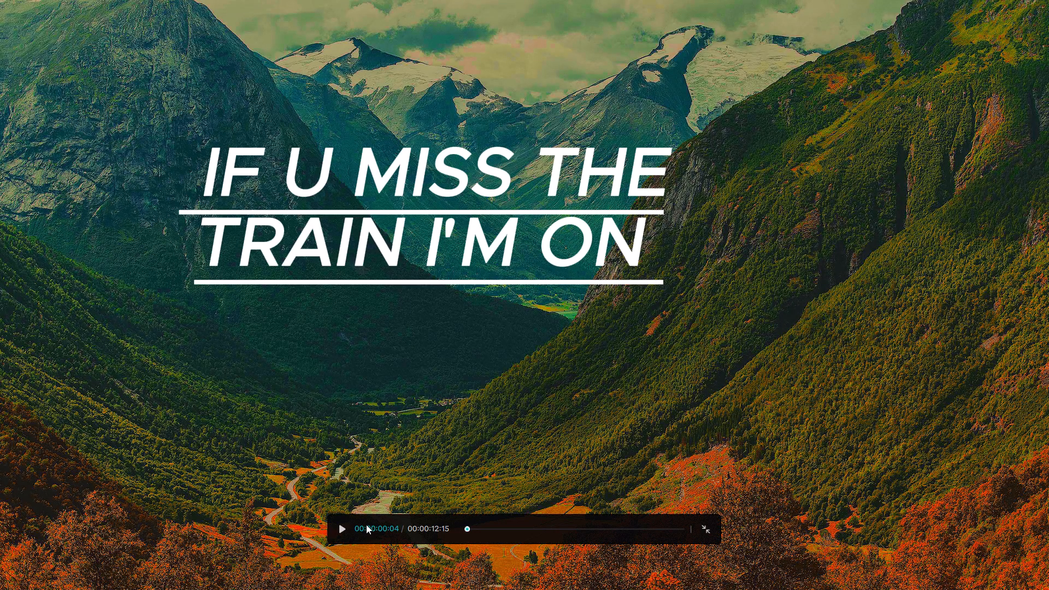
{"action": "left_click", "coordinate": [336, 524]}
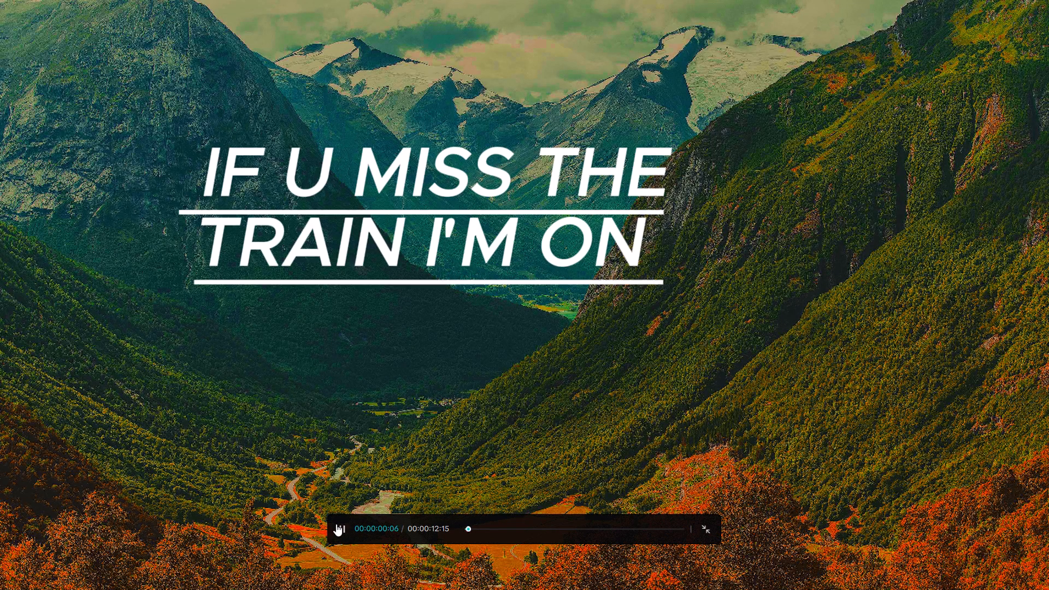
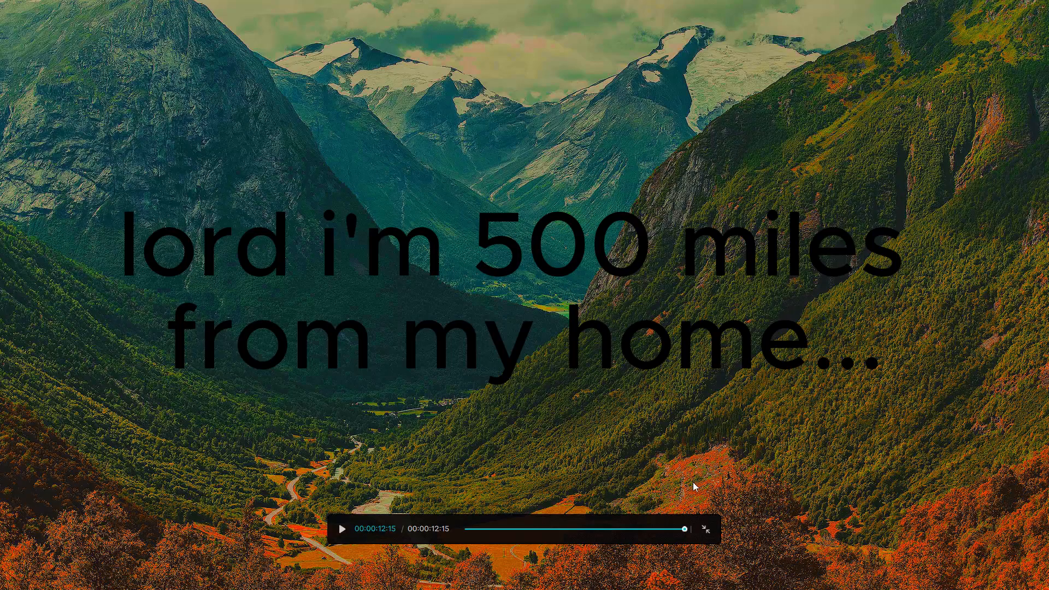
Exit the full-screen preview back to the editing timeline and deselect the "IF U MISS THE TRAIN I'M ON" text clip.
{"action": "left_click", "coordinate": [709, 528]}
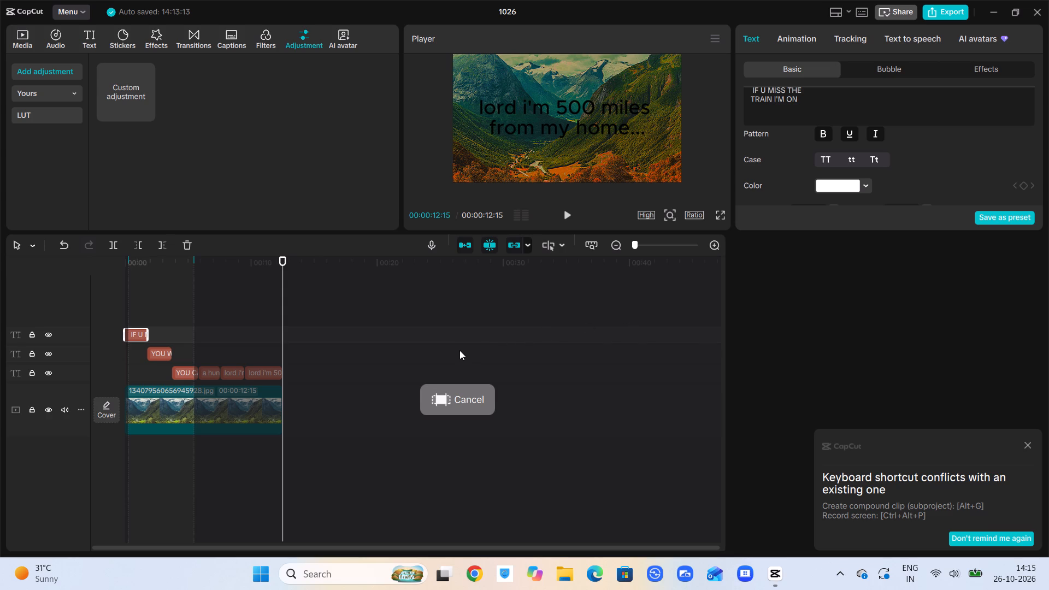
{"action": "left_click_drag", "start_coordinate": [459, 350], "coordinate": [470, 341]}
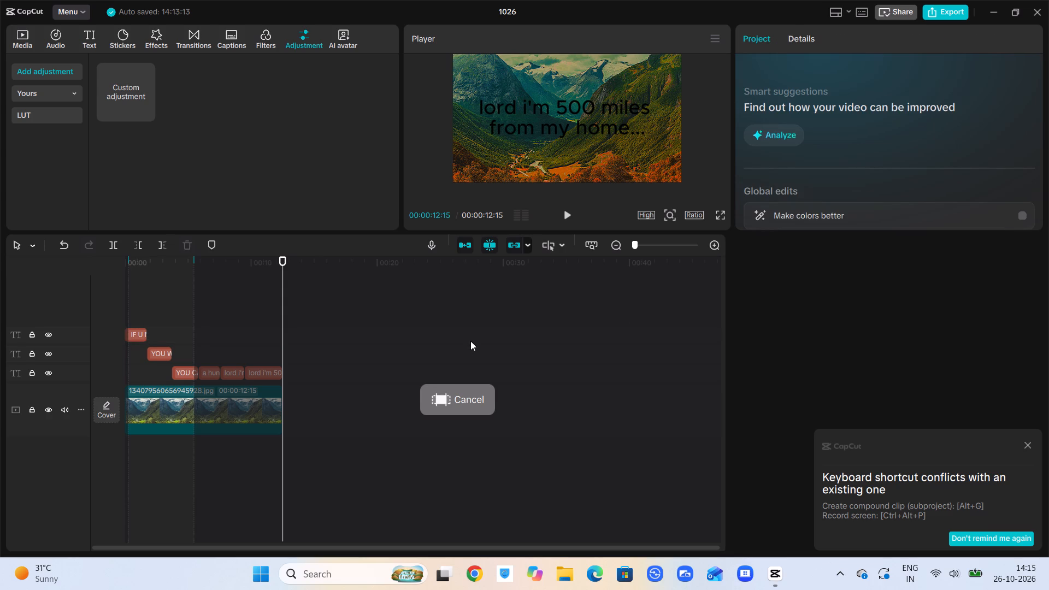